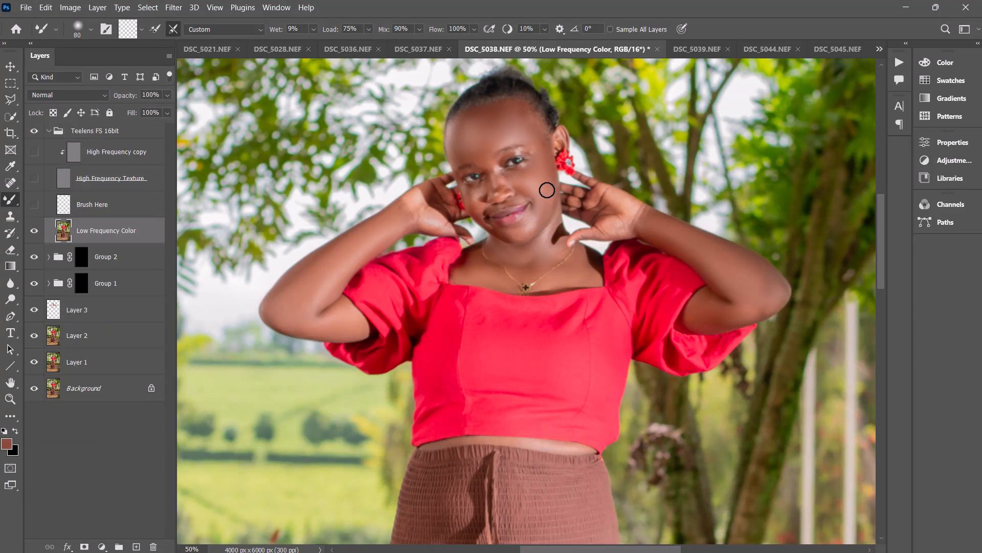
Blend the skin tones on the chin, her left cheek, under-eye and nose bridge with the Mixer Brush at sizes 80 and 60.
drag(536, 222, 528, 225)
drag(528, 225, 533, 222)
drag(533, 222, 540, 190)
text([[)
drag(522, 181, 518, 180)
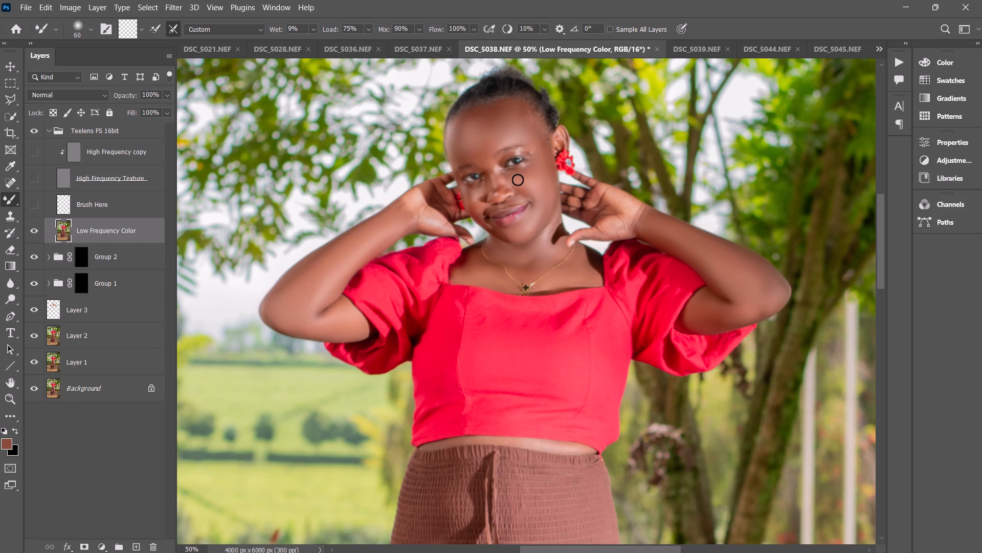
drag(518, 180, 499, 174)
drag(499, 174, 497, 184)
click(510, 231)
Smooth her right jawline and cheek on the Low Frequency Color layer with the Mixer Brush at sizes 45 and 50.
text([[)
drag(484, 223, 476, 210)
drag(476, 210, 482, 196)
key(bracketright)
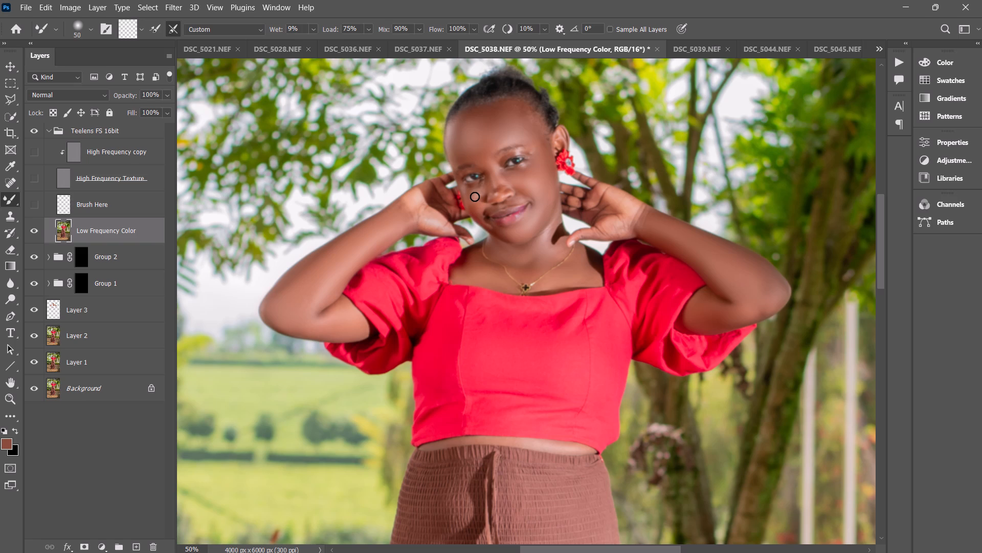
click(475, 197)
Blend the highlights and shadows along the nose bridge and tip with the Mixer Brush at sizes 35 and 40.
text([[)
key(bracketleft)
drag(494, 186, 495, 185)
drag(495, 185, 497, 193)
key(bracketright)
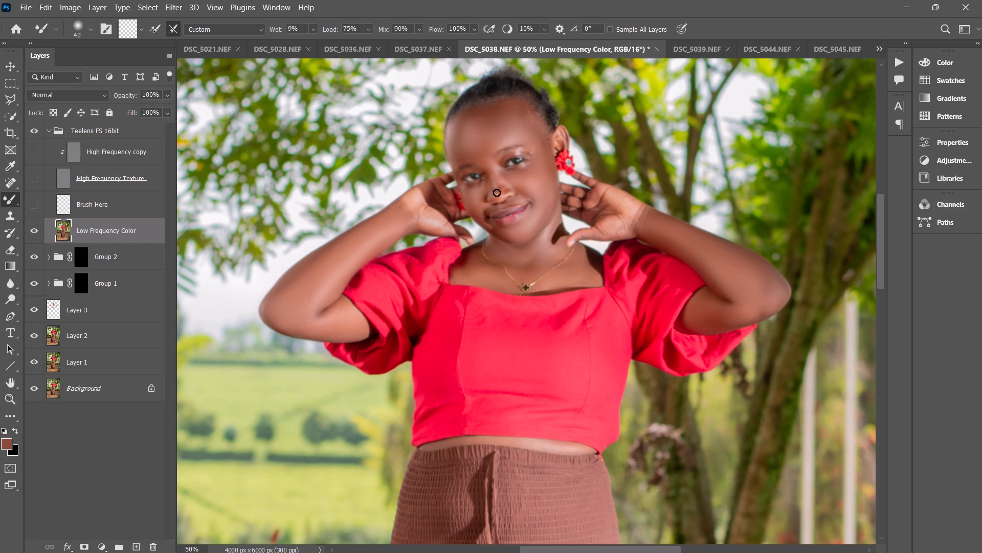
click(497, 193)
Smooth the skin above the upper lip and beside the nose on her left cheek with a size 35 Mixer Brush.
key(bracketleft)
drag(517, 199, 509, 203)
key(bracketright)
key(bracketleft)
drag(507, 203, 521, 189)
drag(521, 189, 516, 185)
Blend the skin around her right mouth corner, the side of the nose and below her right eye at brush size 35.
click(483, 206)
click(479, 214)
drag(498, 206, 489, 209)
drag(491, 201, 492, 197)
drag(492, 197, 495, 182)
drag(486, 172, 485, 181)
click(473, 189)
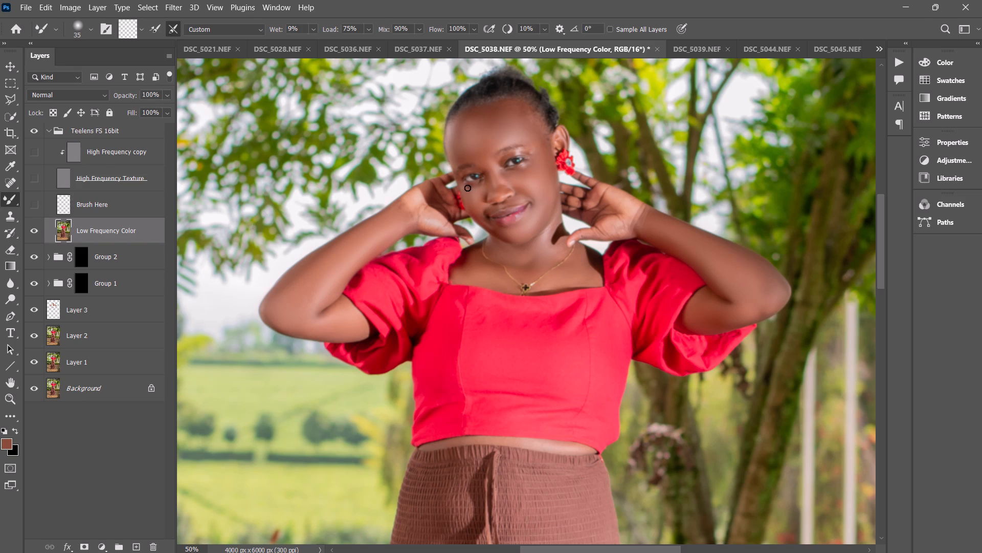
click(460, 184)
Smooth the skin below and above her left eye, using brush size 35 and finishing at 40.
click(519, 167)
drag(519, 167, 533, 151)
drag(533, 151, 527, 149)
key(bracketright)
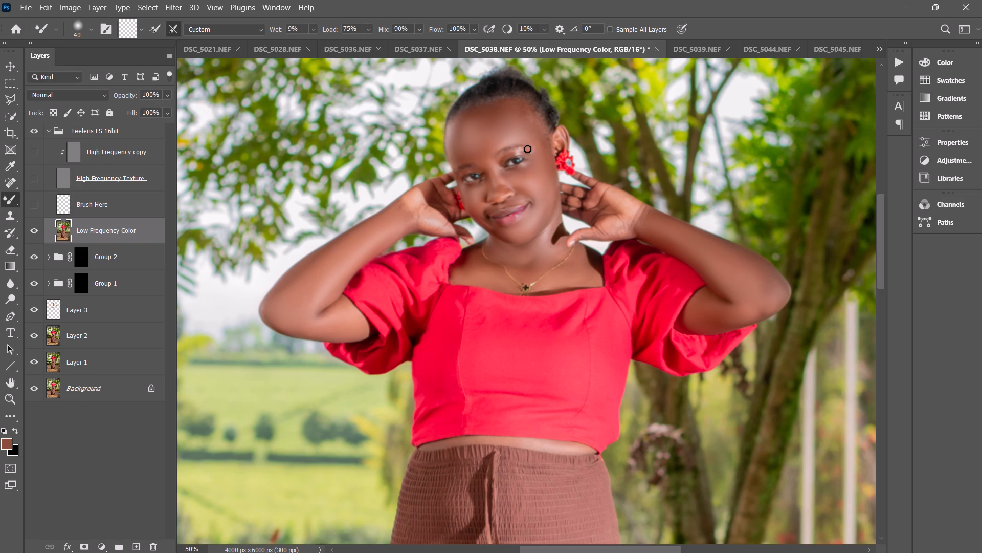
click(527, 149)
Blend her right upper eyelid, the top of the nose bridge and the upper lip area with a size 30 Mixer Brush.
text([[)
drag(475, 170, 472, 169)
drag(472, 169, 460, 174)
drag(482, 169, 489, 176)
click(497, 168)
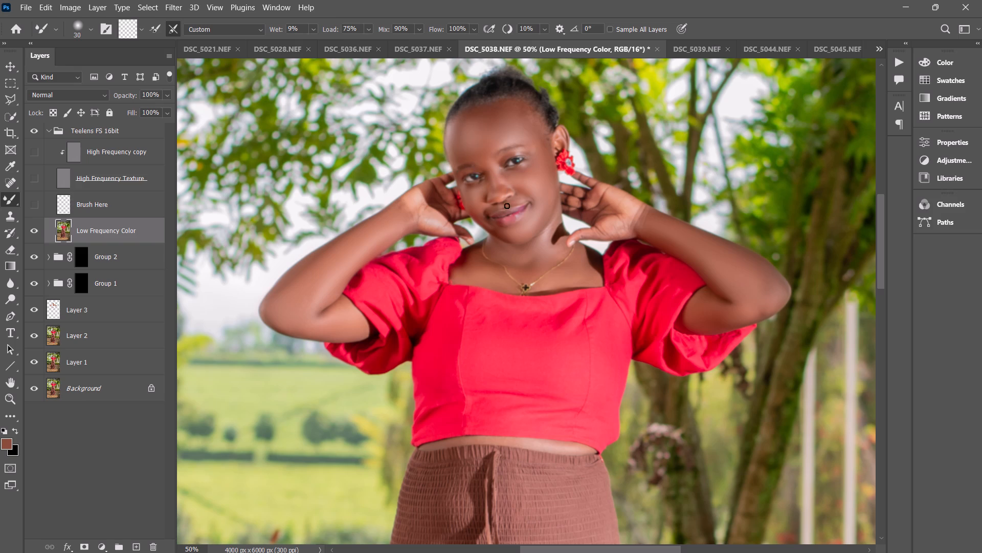
click(501, 208)
Even out the skin tones on her right wrist and forearm with a size 60 Mixer Brush.
text(]]]]])
click(387, 225)
drag(387, 225, 404, 210)
drag(404, 210, 375, 249)
Smooth the exposed strip of waist skin between the red top and the skirt with a size 45 Mixer Brush.
key(bracketleft)
key(bracketleft)
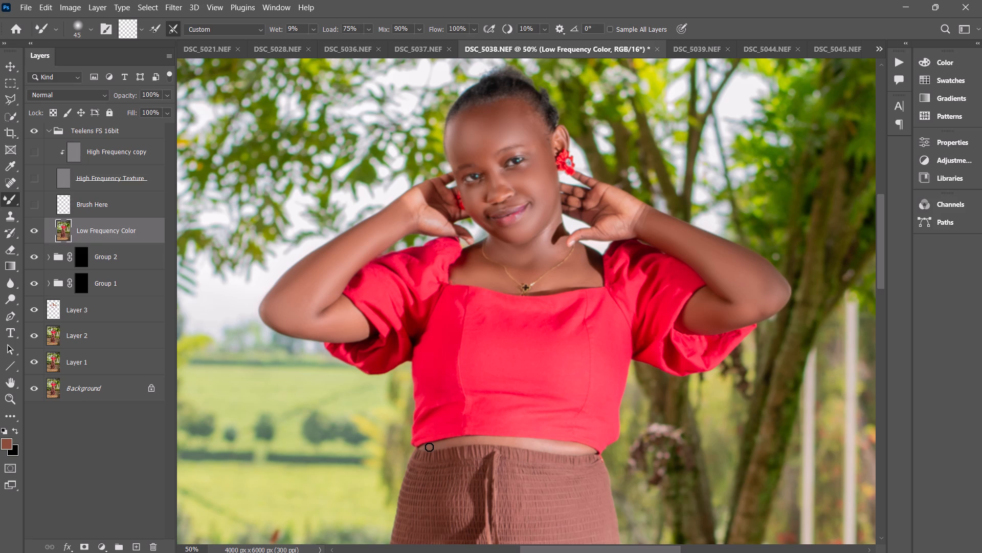
click(429, 447)
drag(429, 447, 439, 444)
drag(439, 444, 483, 439)
drag(483, 439, 533, 443)
drag(533, 443, 581, 451)
drag(581, 451, 587, 451)
Make the High Frequency copy, High Frequency Texture and Brush Here layers visible again.
click(35, 159)
click(32, 201)
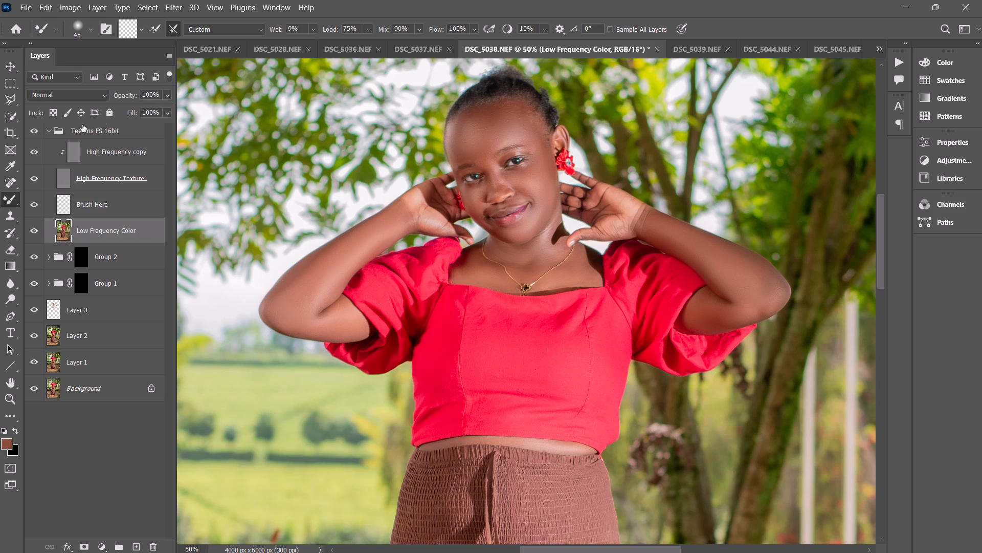
Reduce the Low Frequency Color layer's opacity to 88%.
click(168, 97)
drag(164, 111, 159, 111)
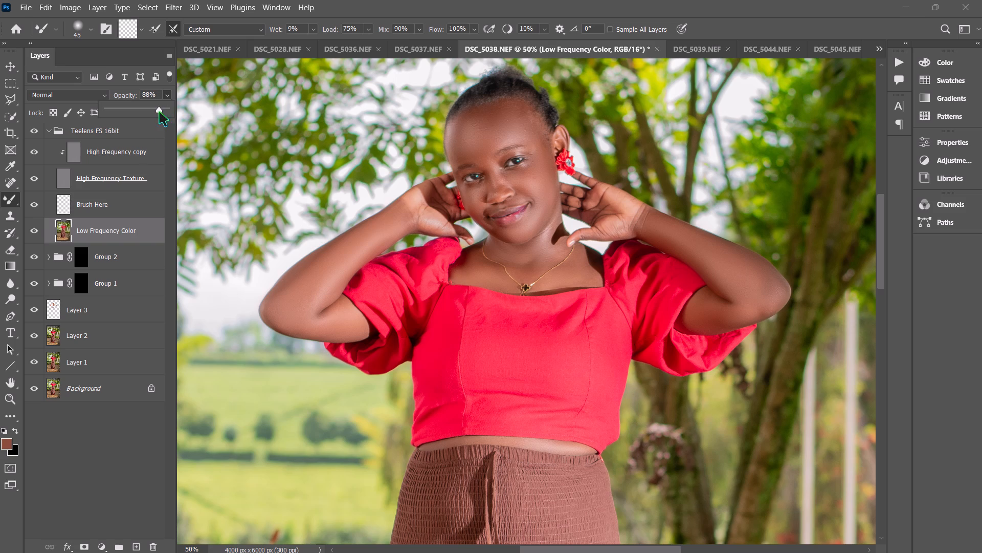
Reduce the High Frequency copy layer's opacity to 93%.
click(134, 153)
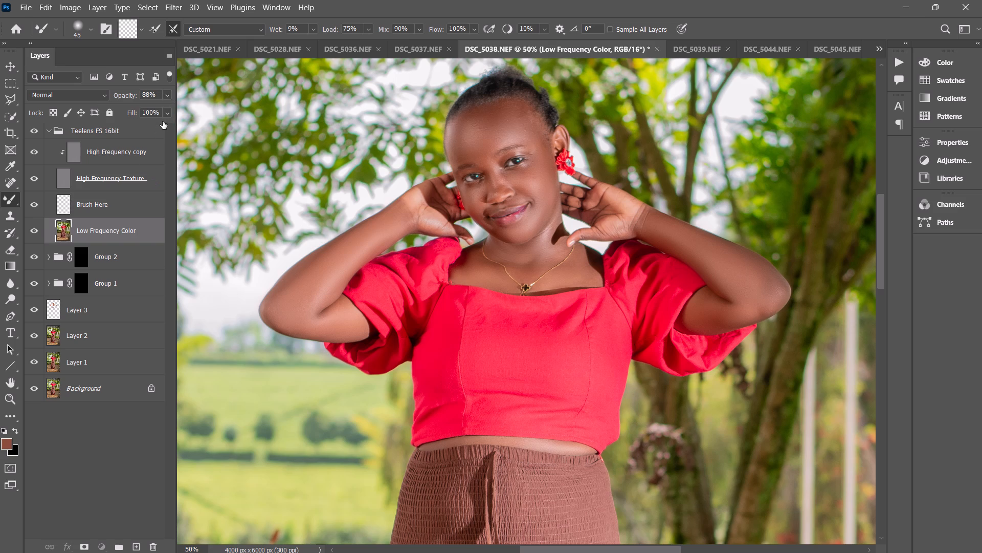
click(170, 93)
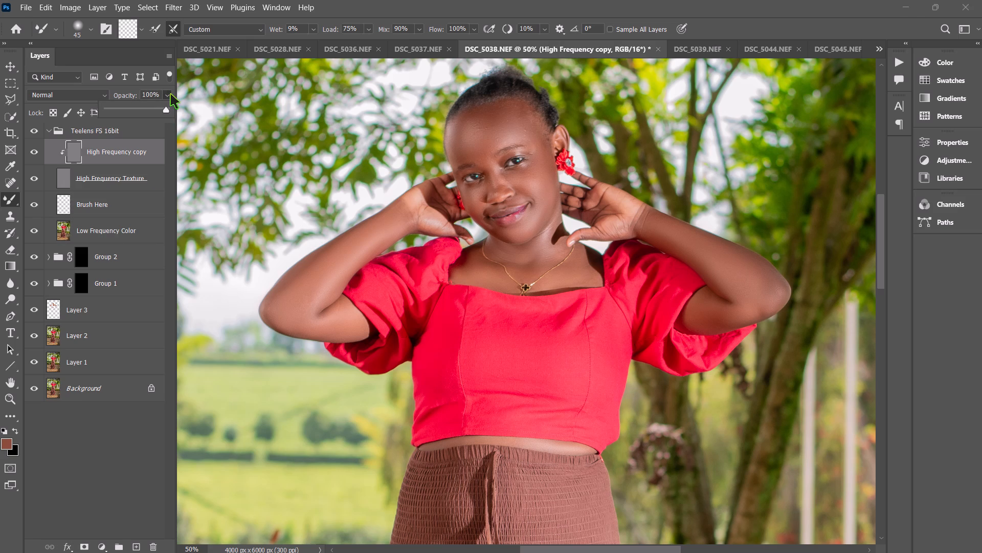
click(163, 110)
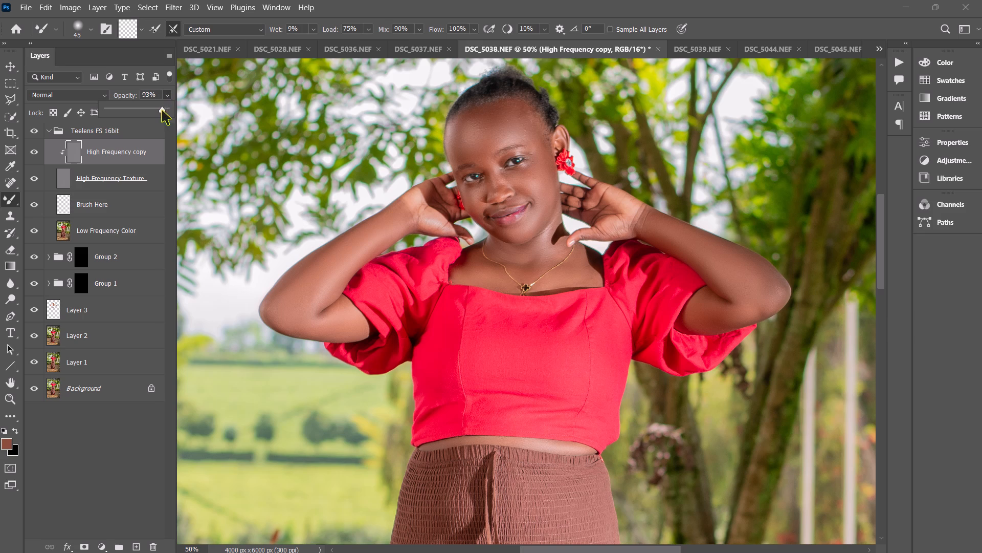
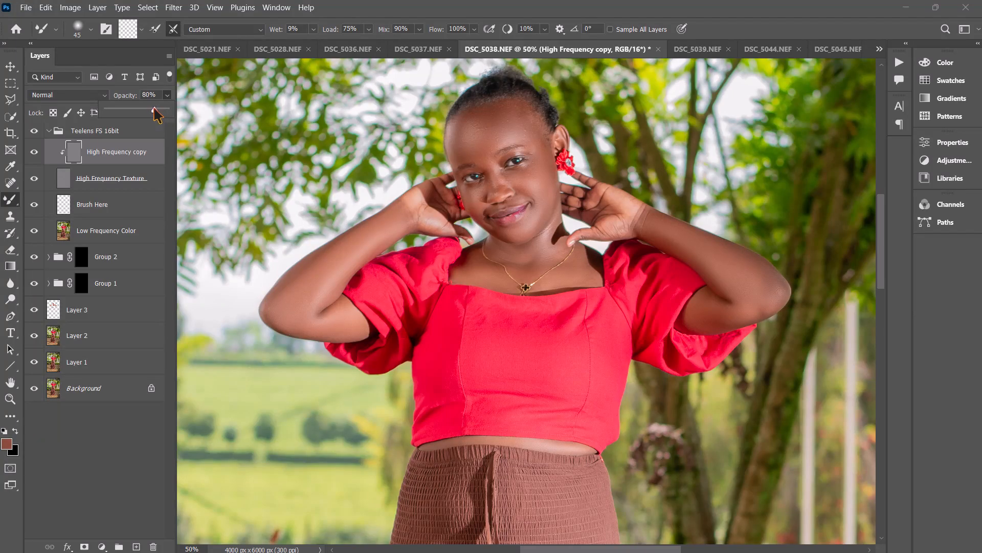
Reduce the Low Frequency Color layer's opacity to about 83%.
click(131, 229)
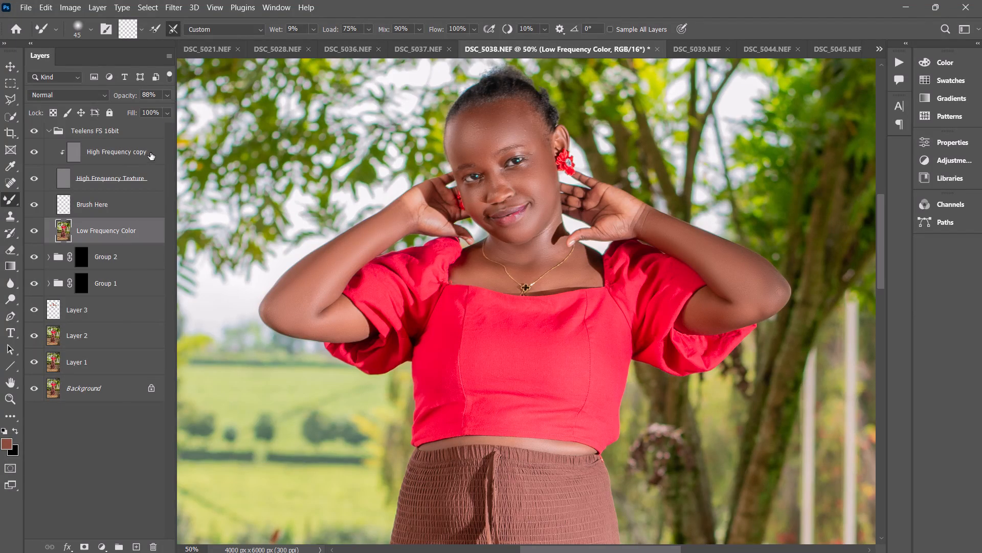
click(166, 97)
click(157, 110)
Return to the High Frequency copy layer and collapse the Teelens FS 16bit group that contains it.
click(127, 150)
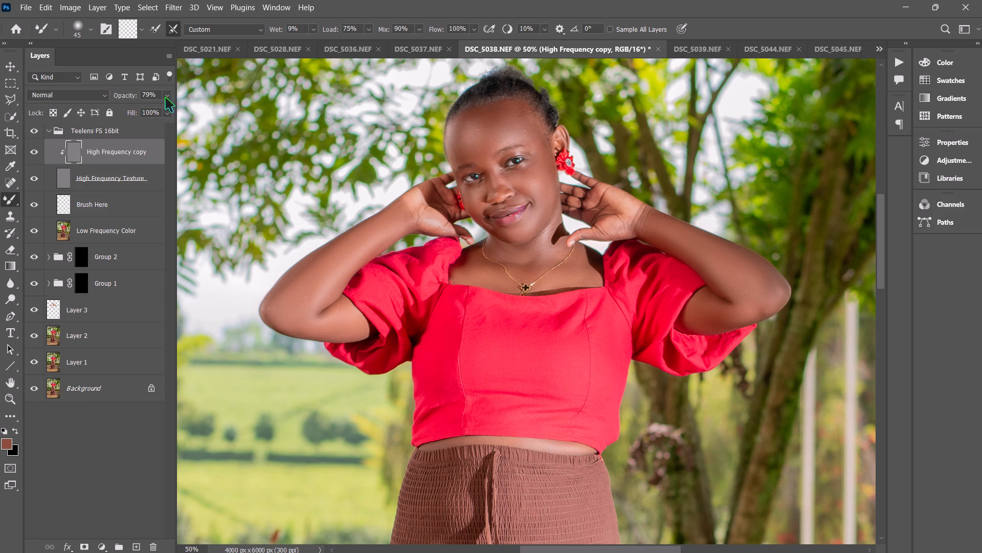
click(50, 131)
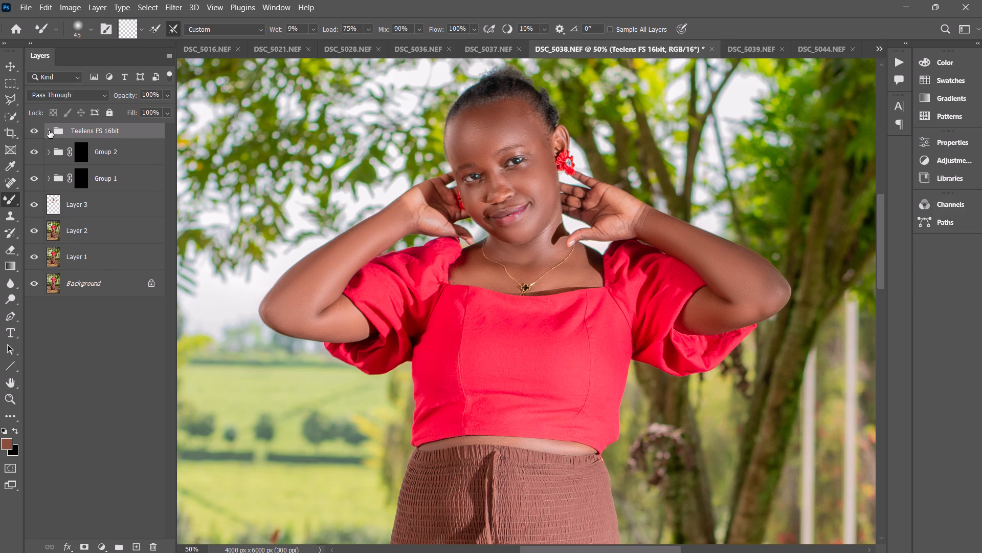
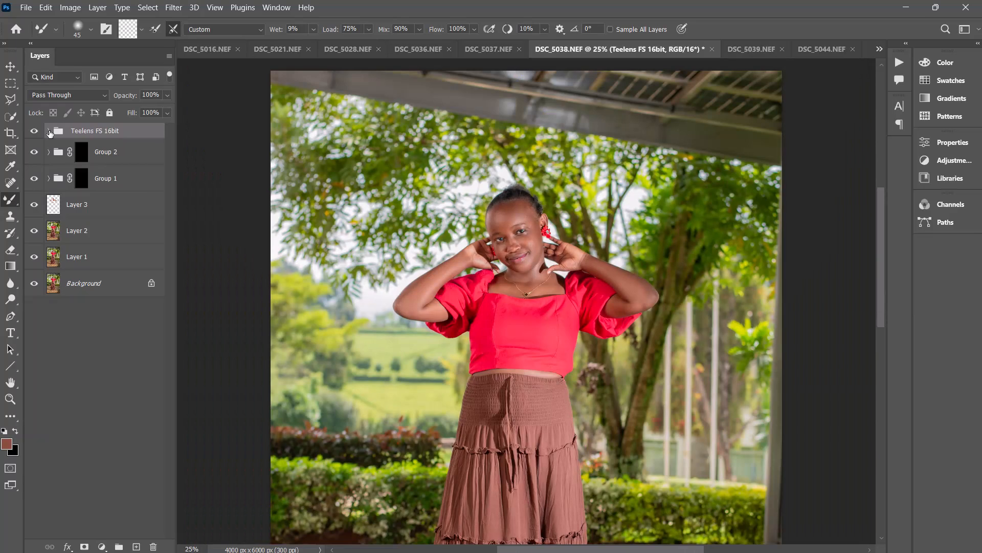
Add a Black & White adjustment layer above the Teelens FS 16bit group, with Reds at 29 and Yellows at 42.
key(ctrl+minus)
key(ctrl+minus)
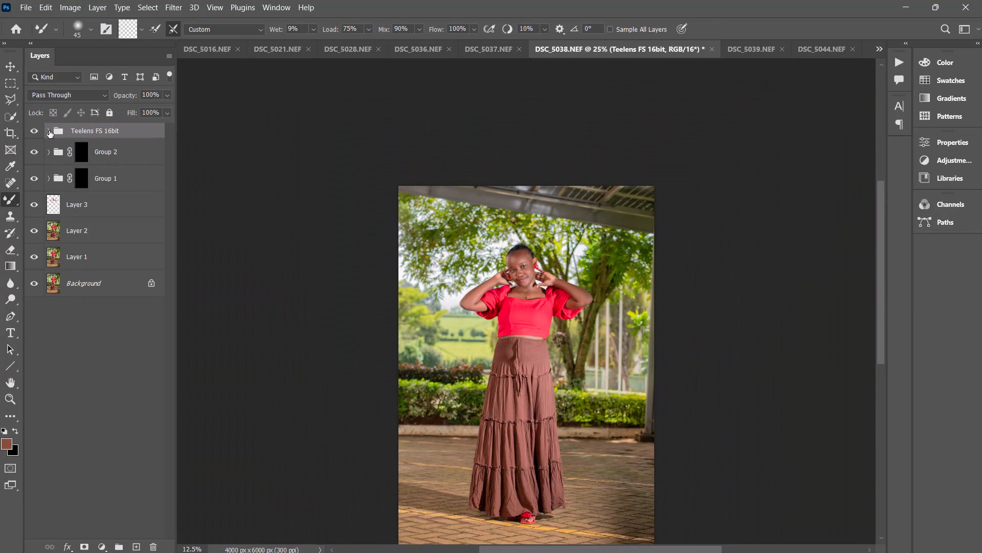
scroll(49, 131, down, 1)
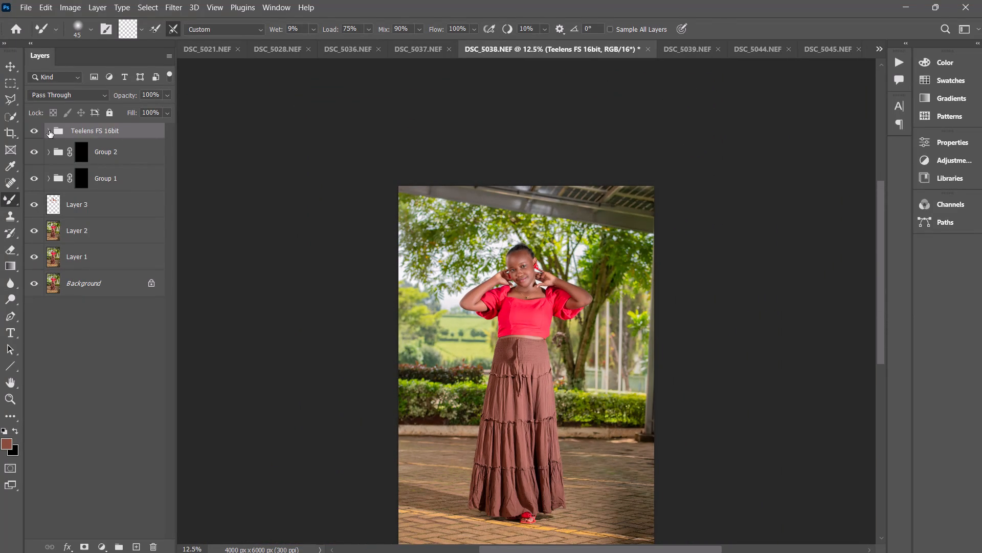
key(ctrl+equal)
scroll(49, 131, down, 1)
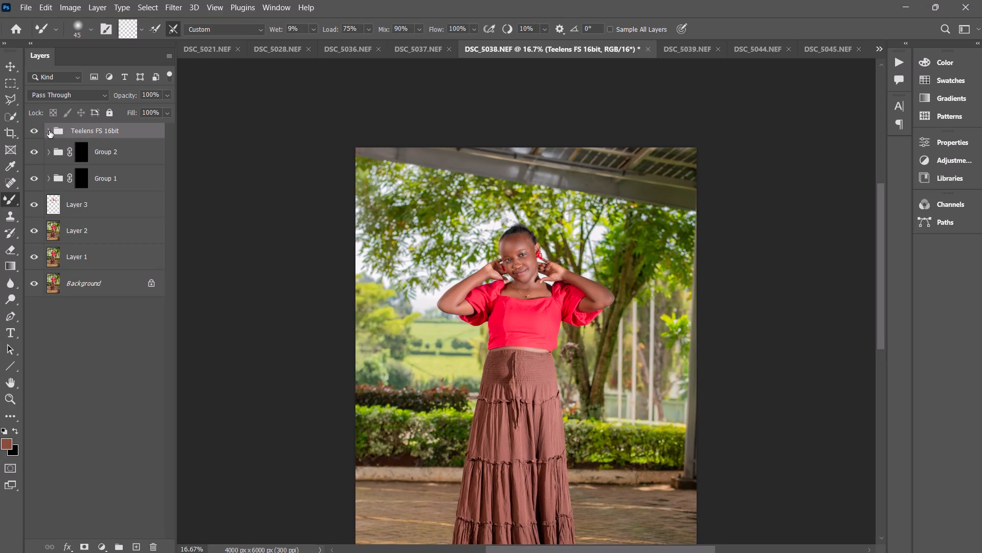
scroll(206, 263, down, 2)
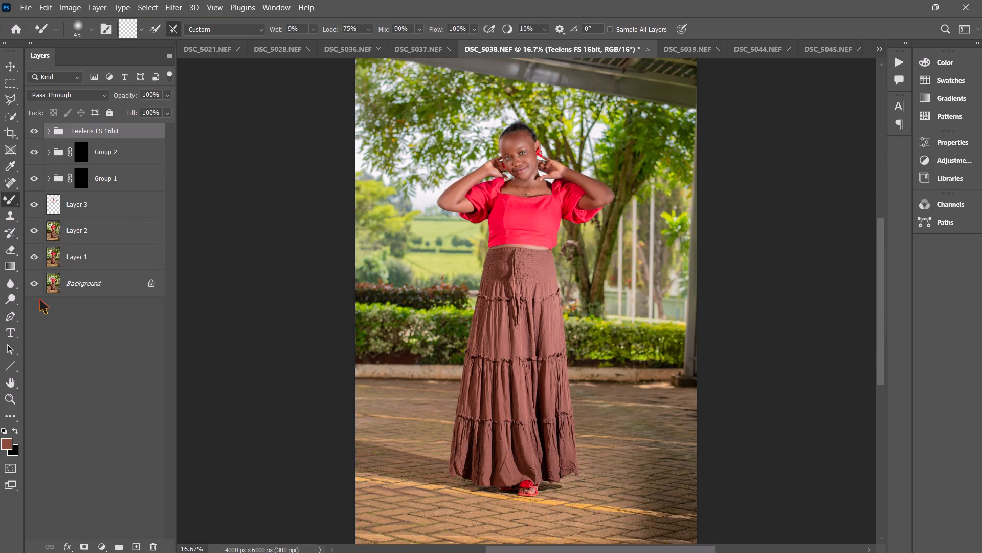
click(107, 547)
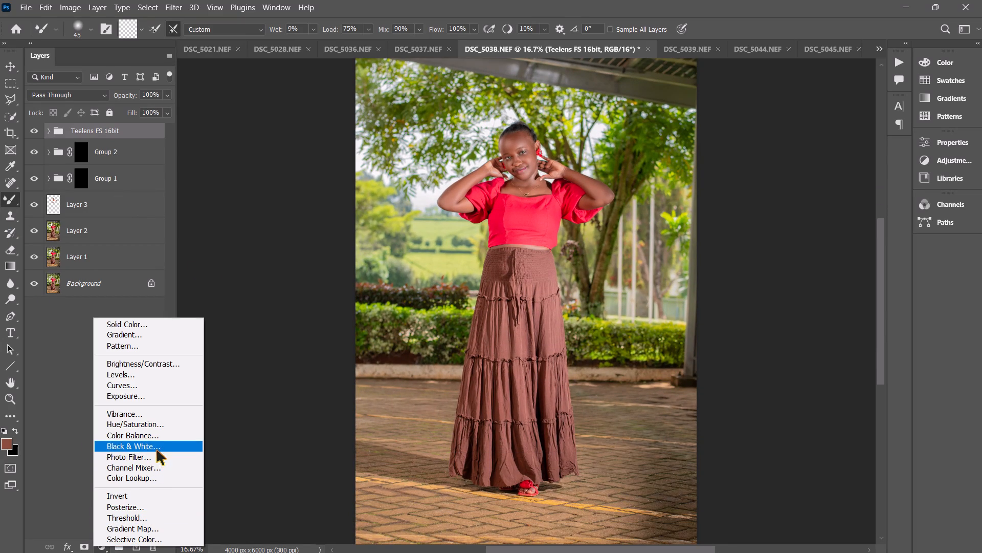
click(157, 450)
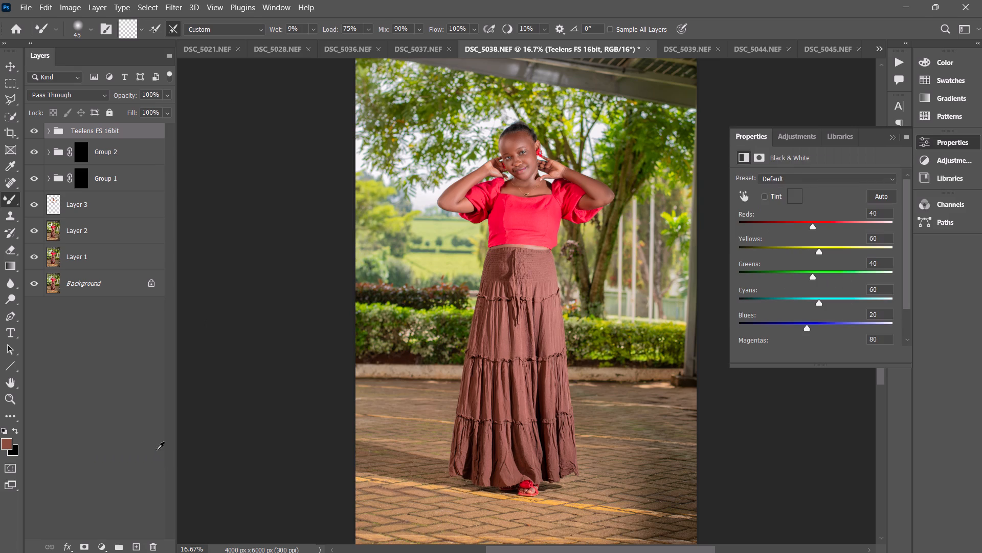
click(812, 223)
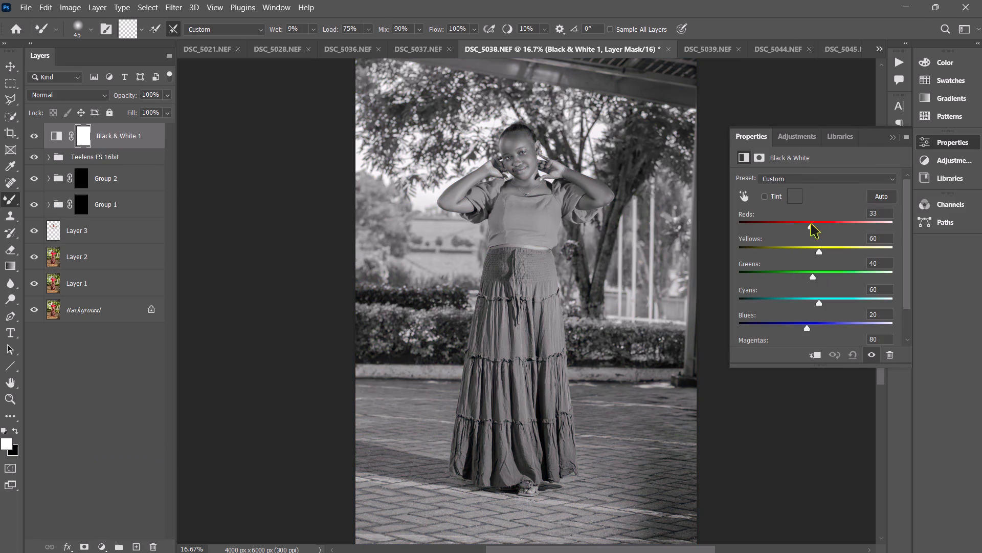
click(811, 223)
click(817, 251)
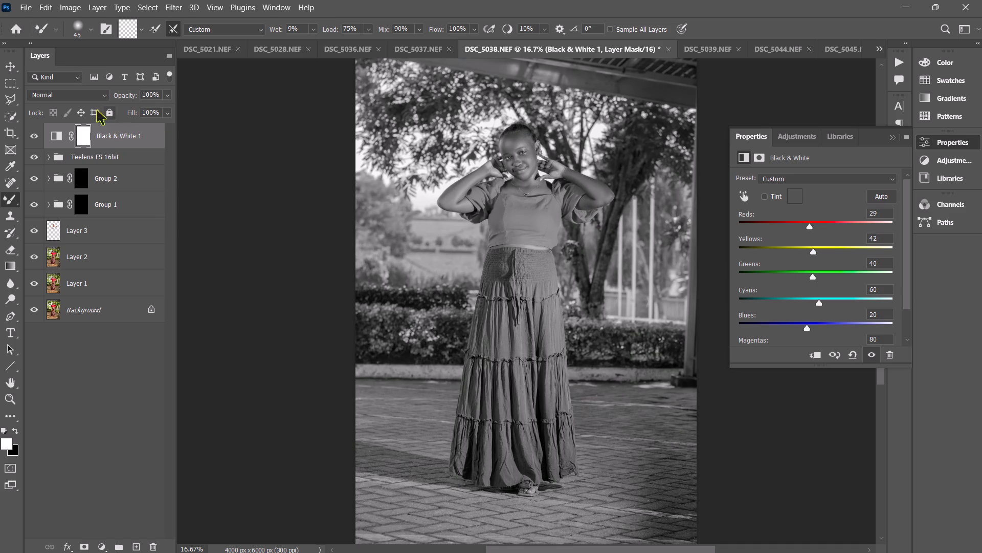
Set the Black & White adjustment layer's blend mode to Multiply and lower its opacity to 18%.
click(92, 95)
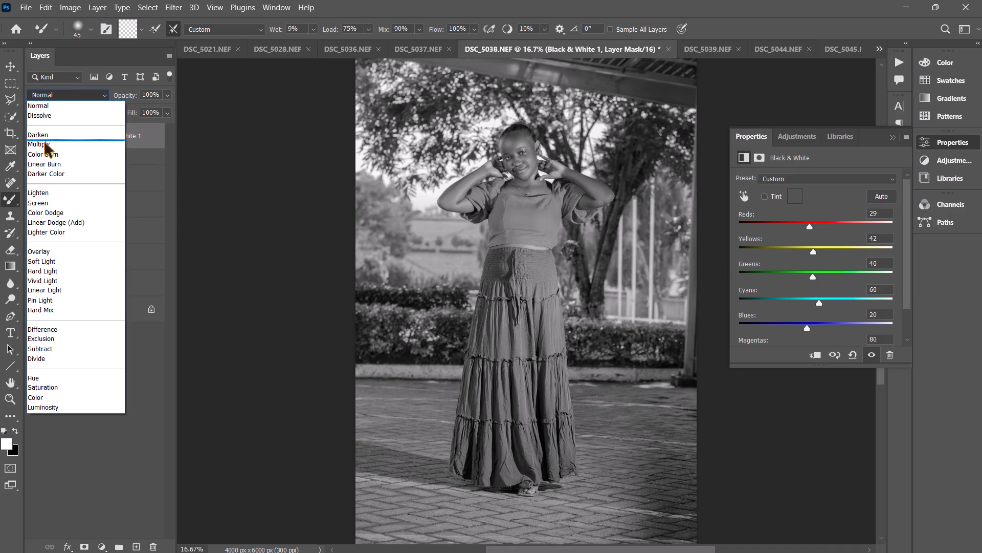
click(44, 142)
click(169, 94)
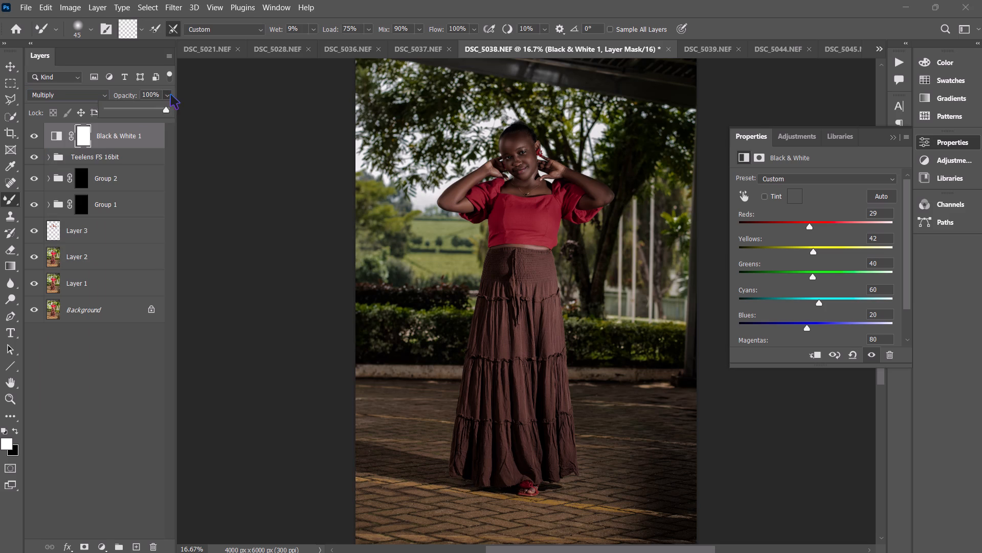
drag(165, 108, 126, 105)
click(126, 105)
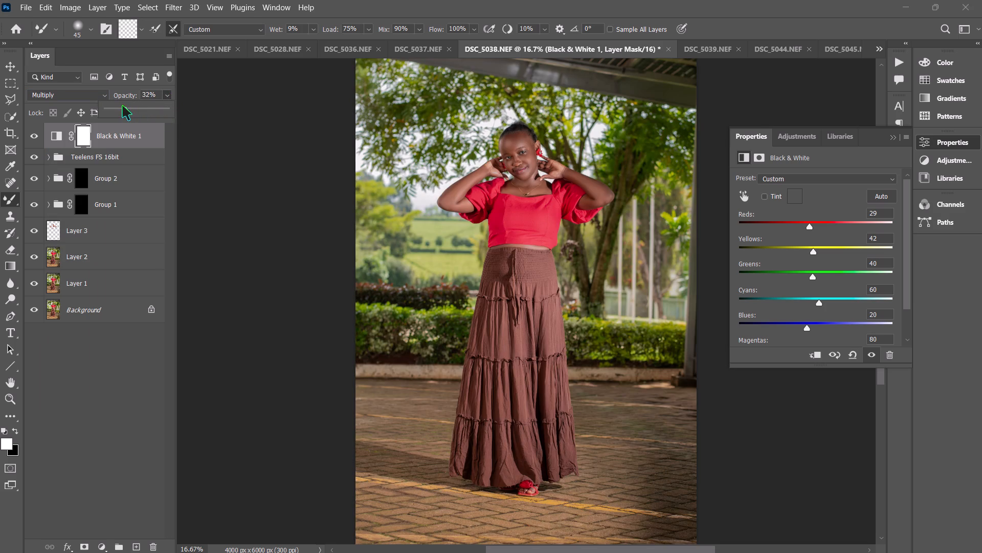
click(122, 109)
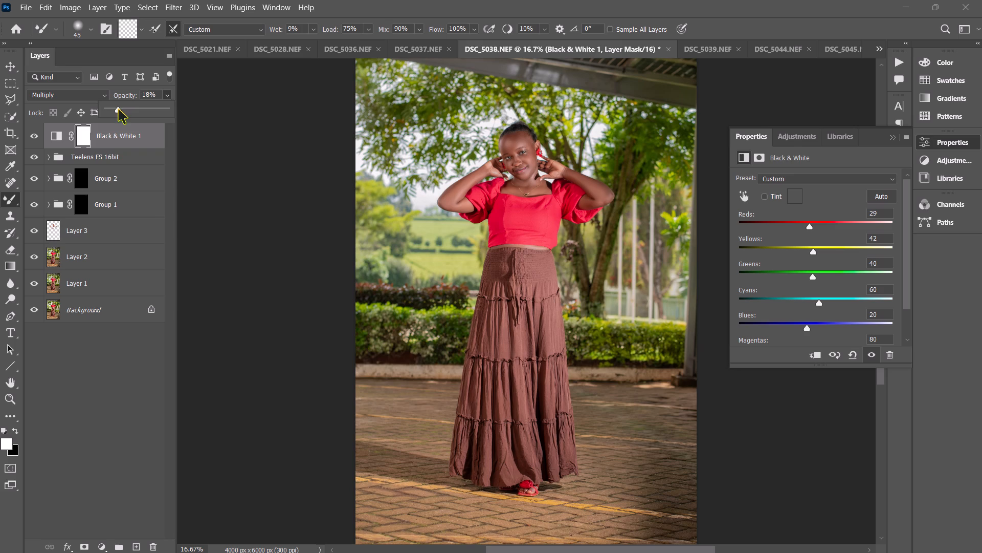
click(118, 109)
Switch to DSC_5037.NEF and run the Teelens FS 16bit action with a Gaussian Blur radius of 2 pixels.
click(420, 49)
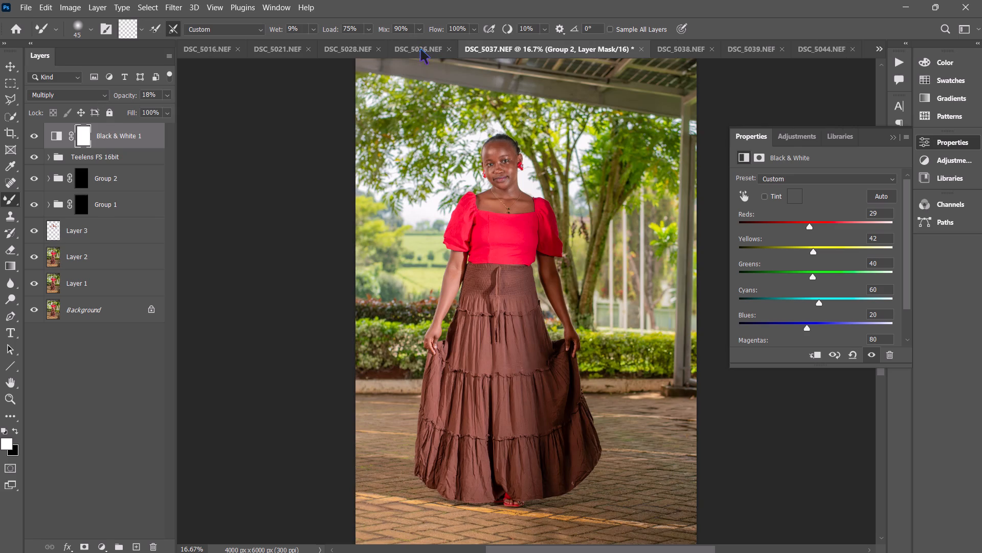
click(408, 49)
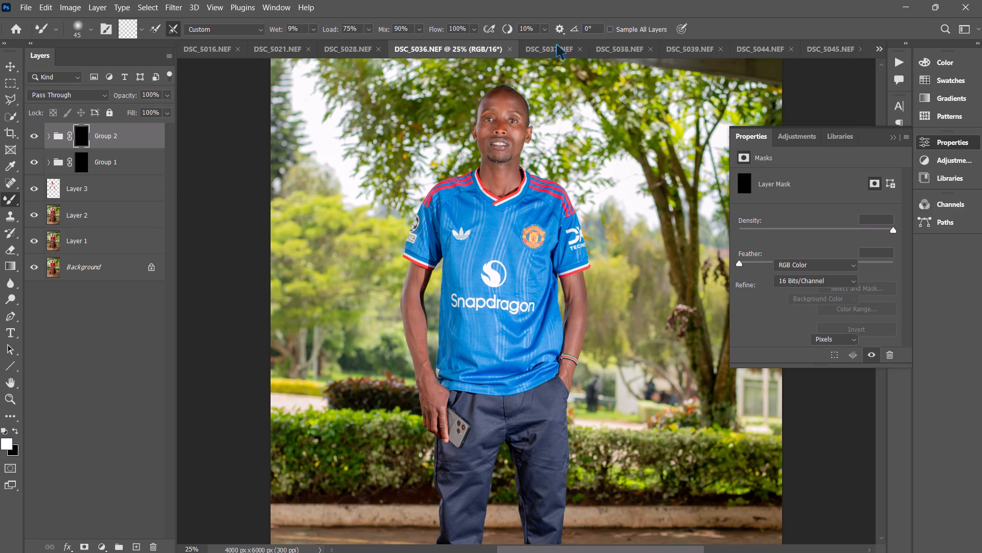
click(552, 47)
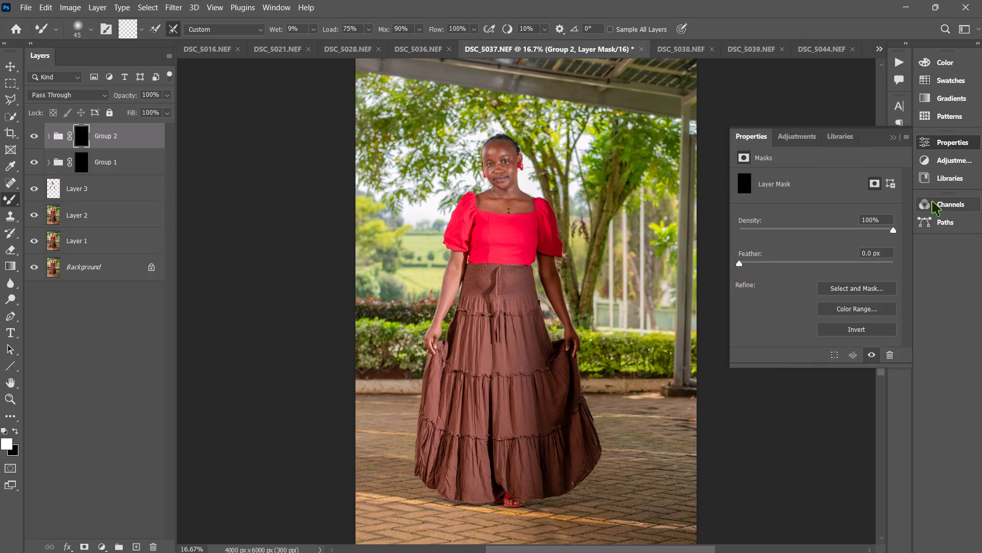
click(895, 138)
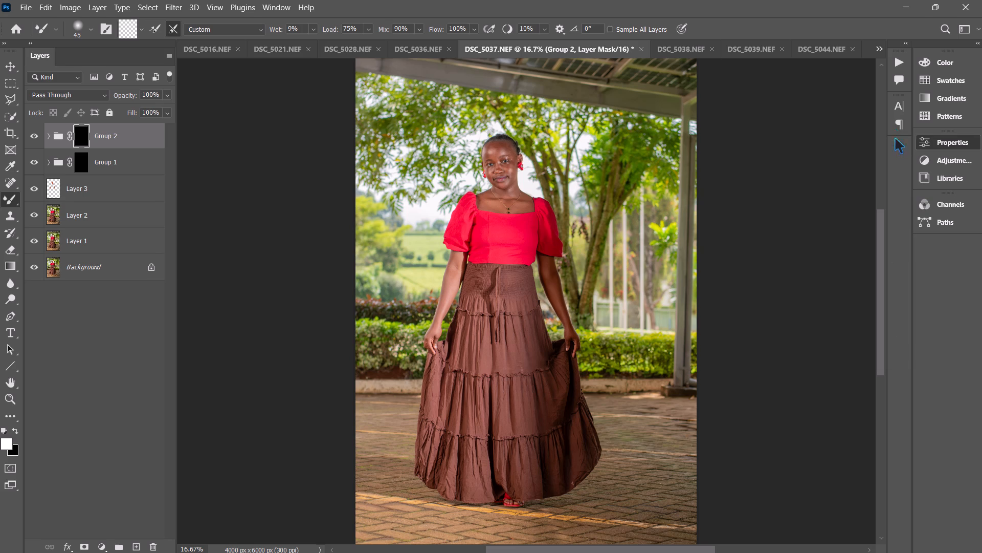
click(901, 60)
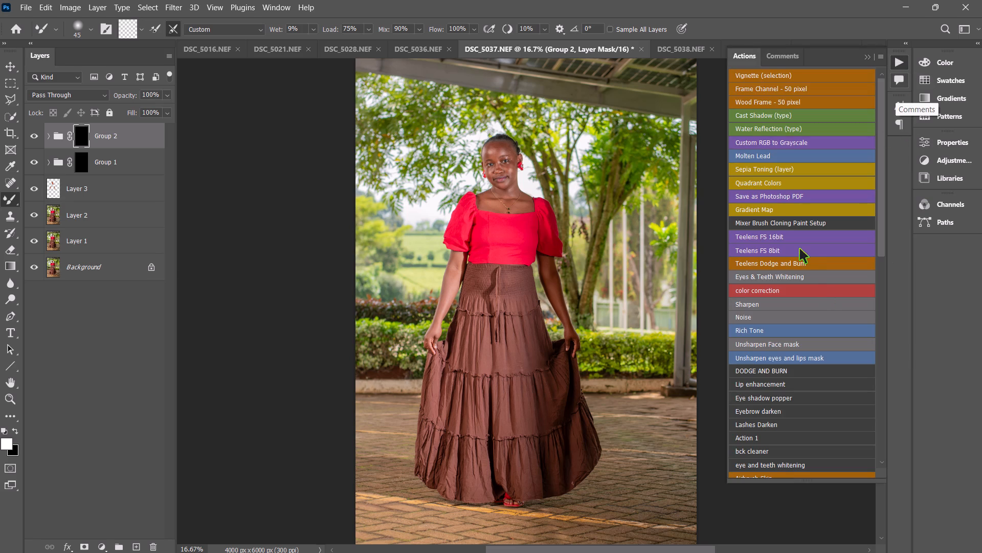
click(798, 235)
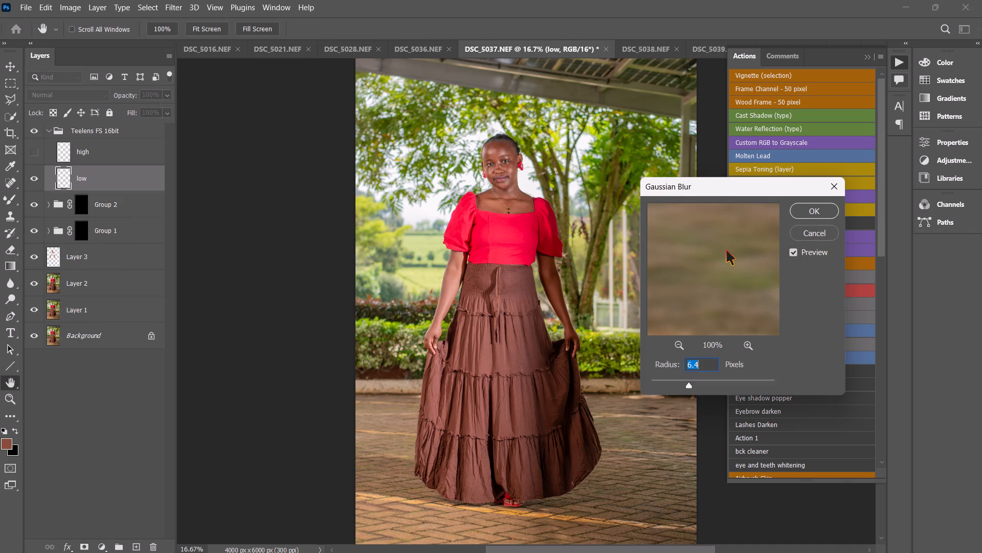
key(2)
key(Return)
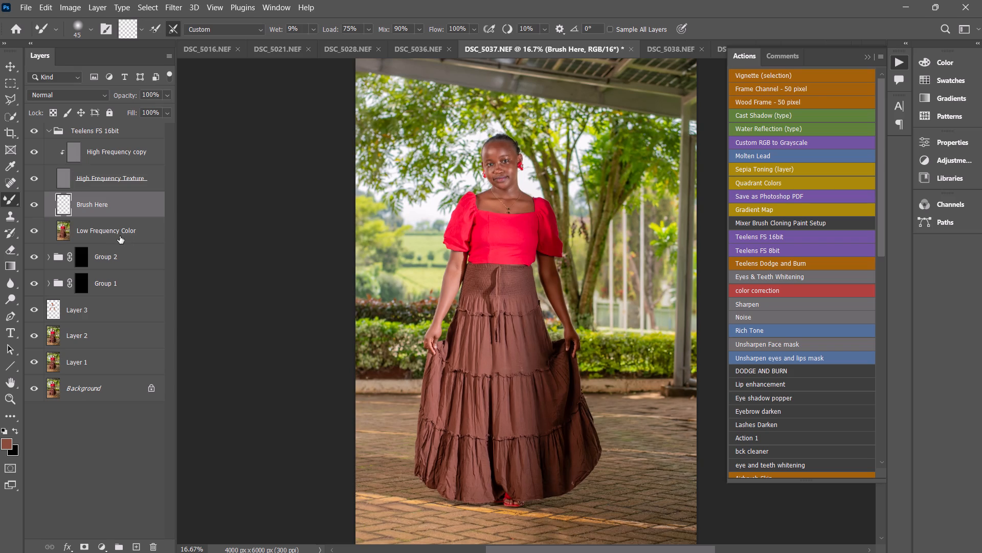
Select the Low Frequency Color layer and hide the High Frequency copy, High Frequency Texture and Brush Here layers.
click(120, 236)
click(36, 150)
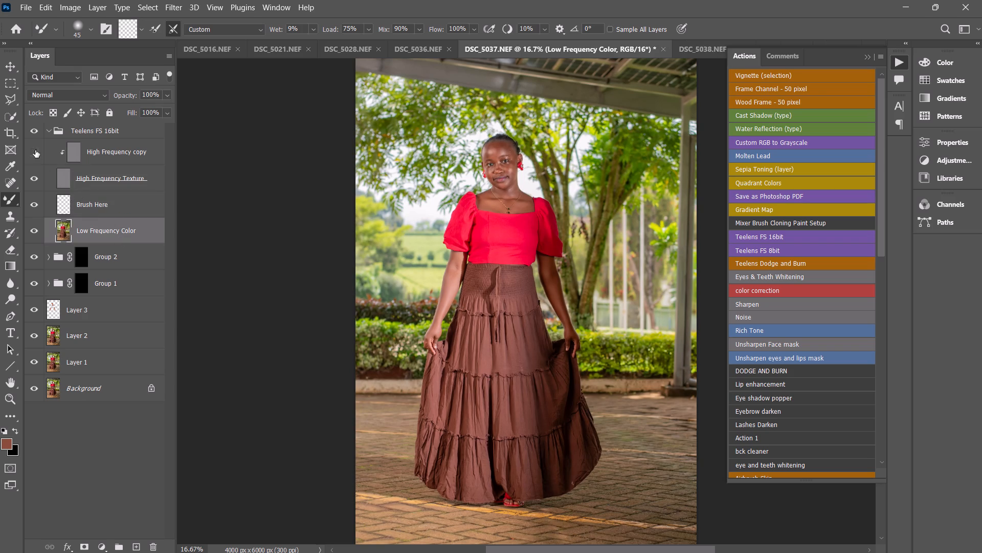
click(39, 171)
click(38, 204)
Smooth the woman's right forearm on the Low Frequency Color layer with the Mixer Brush Tool at size 125.
right_click(10, 198)
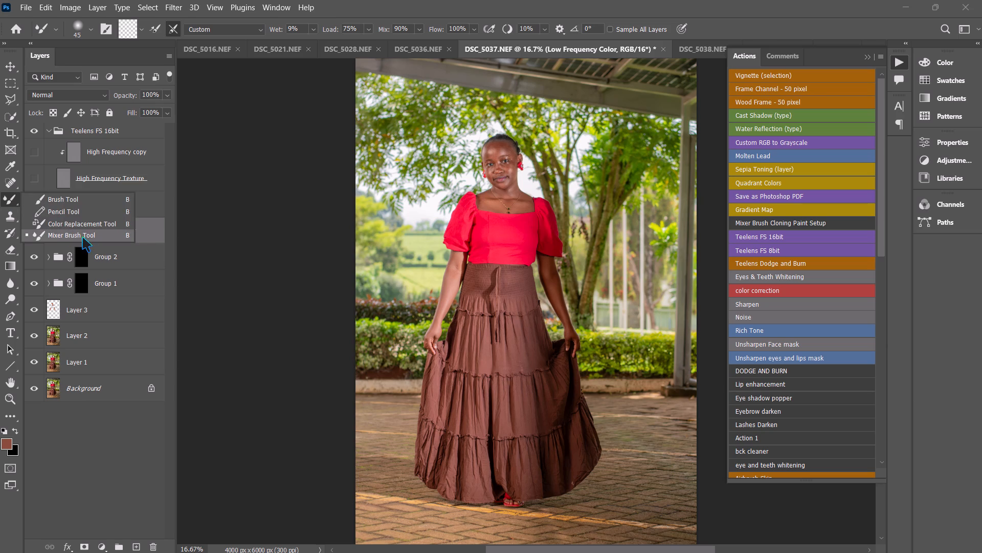
click(82, 237)
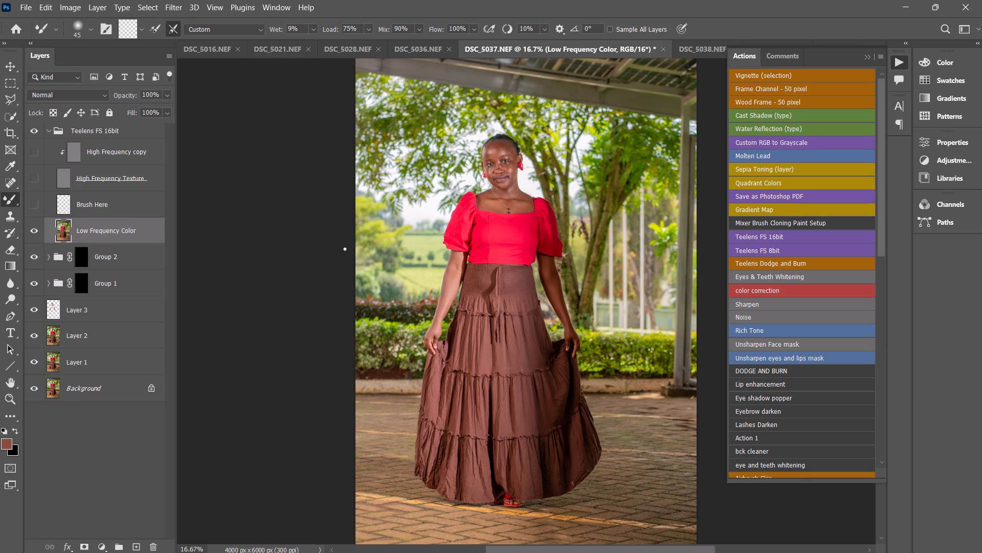
key(ctrl+equal)
key(ctrl+equal)
key(ctrl+equal)
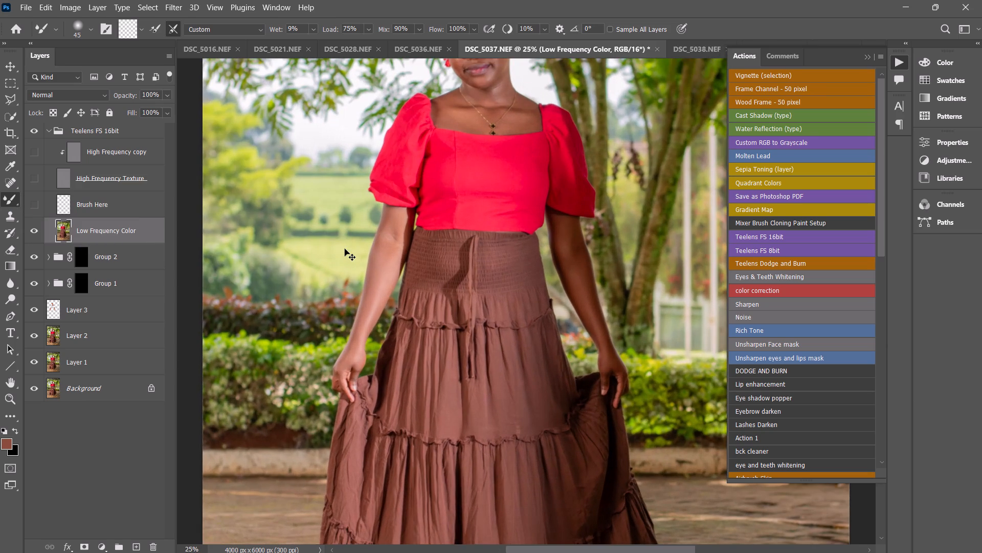
key(ctrl+equal)
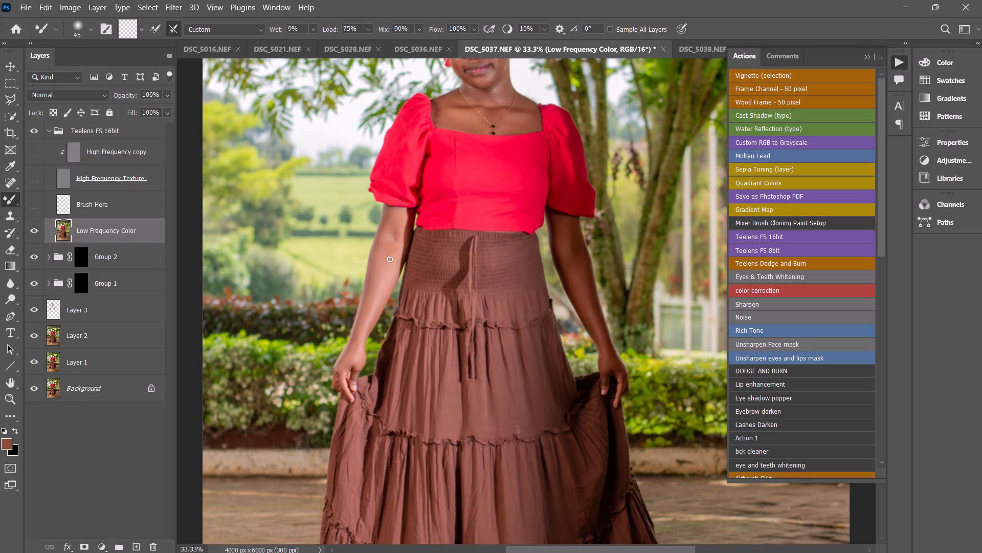
key(ctrl+equal)
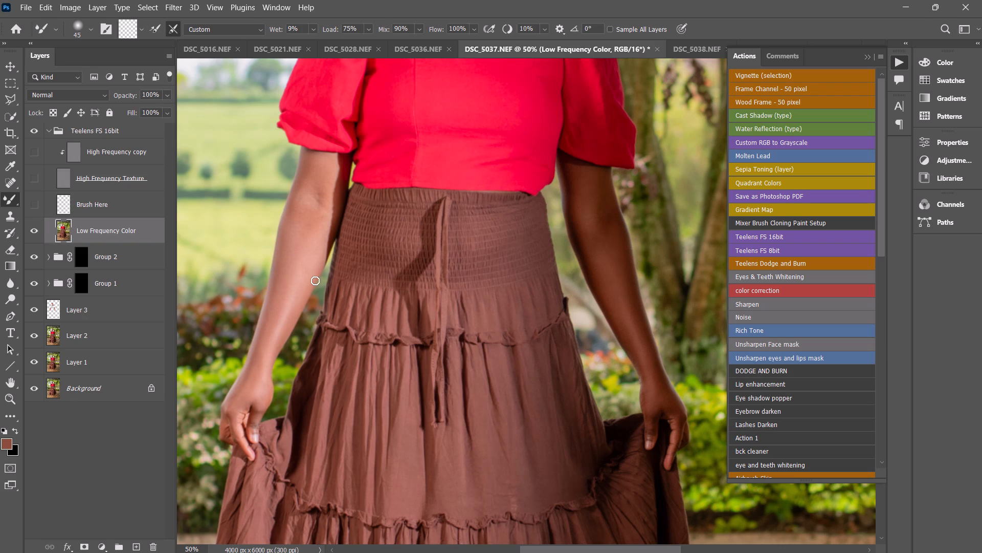
text(]]]])
text(]])
key(bracketright)
drag(296, 282, 293, 287)
drag(309, 256, 286, 295)
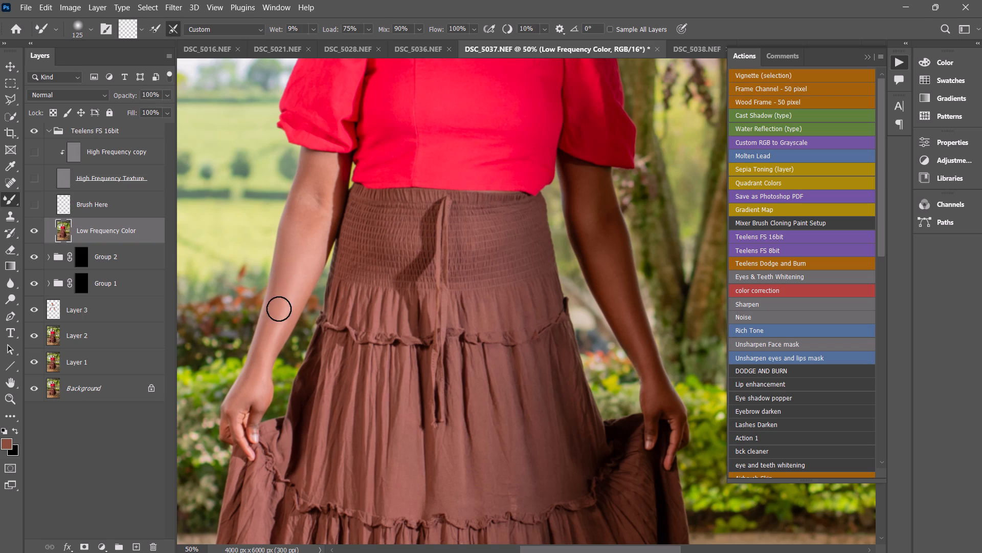
drag(285, 303, 287, 303)
drag(287, 303, 297, 221)
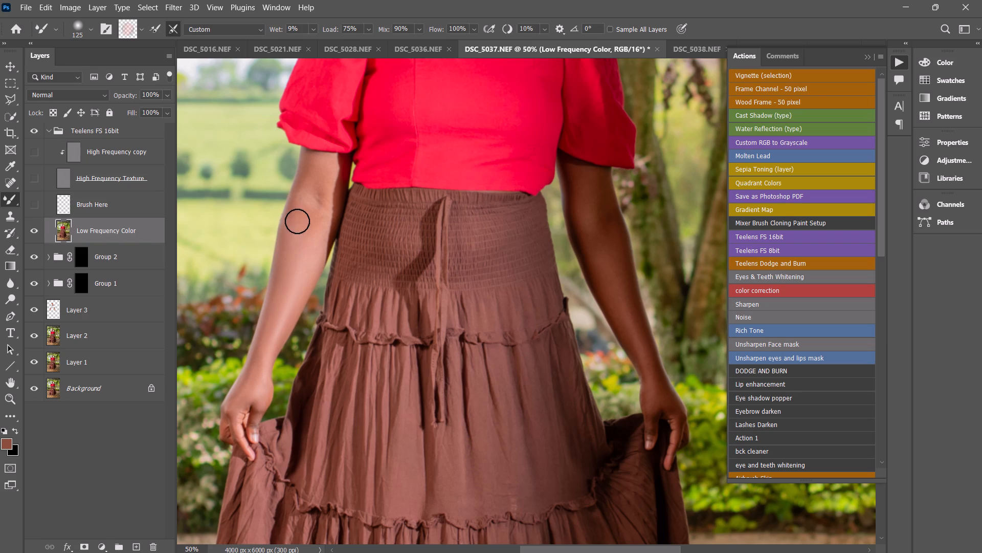
drag(297, 221, 309, 260)
drag(309, 260, 297, 228)
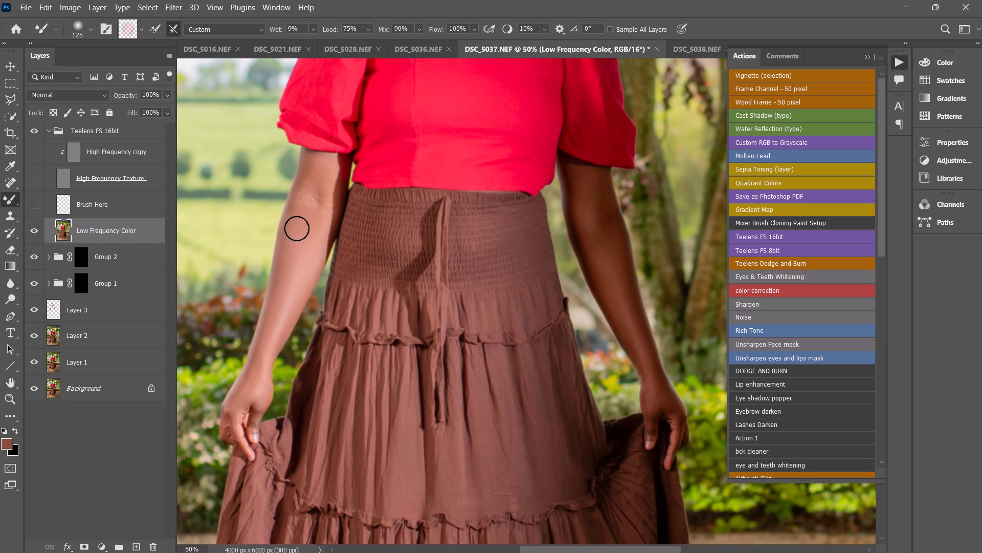
drag(297, 228, 306, 202)
Blend the skin of the woman's right arm between the sleeve and elbow with the Mixer Brush at size 90.
text([[)
drag(306, 202, 313, 163)
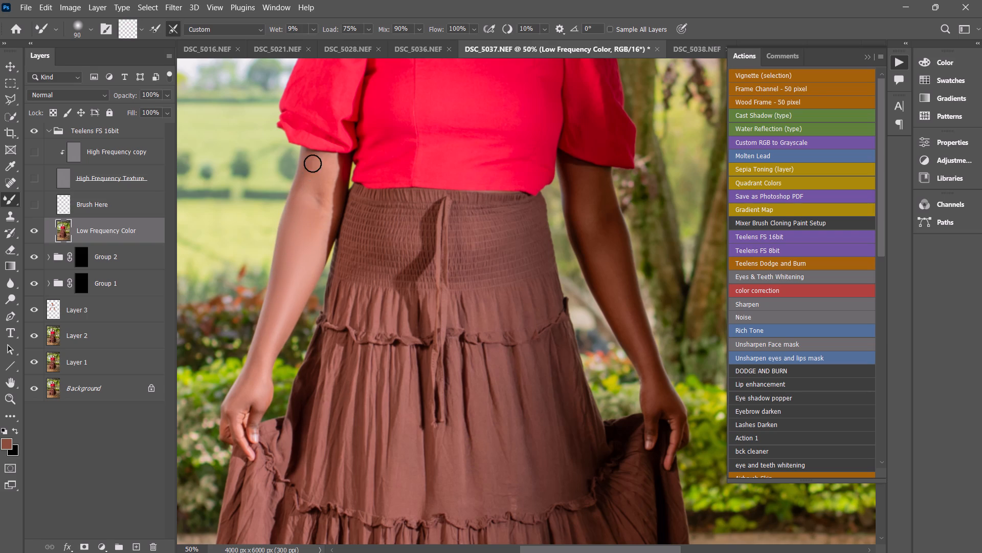
drag(313, 163, 321, 202)
drag(321, 202, 320, 164)
drag(320, 164, 289, 281)
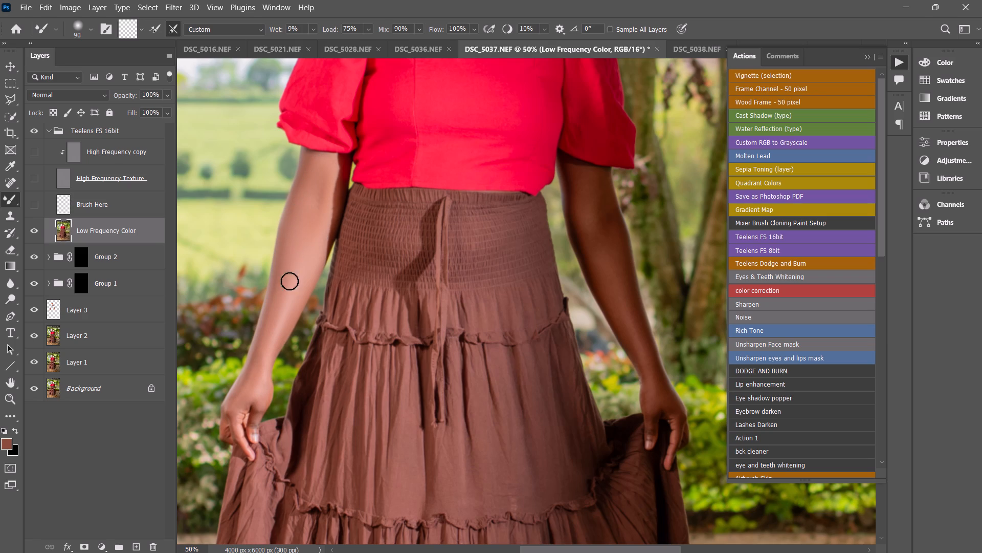
Smooth the woman's right lower forearm, wrist and back of the hand with the Mixer Brush at size 90.
drag(289, 281, 273, 329)
drag(273, 329, 276, 293)
drag(276, 293, 272, 321)
drag(283, 282, 260, 348)
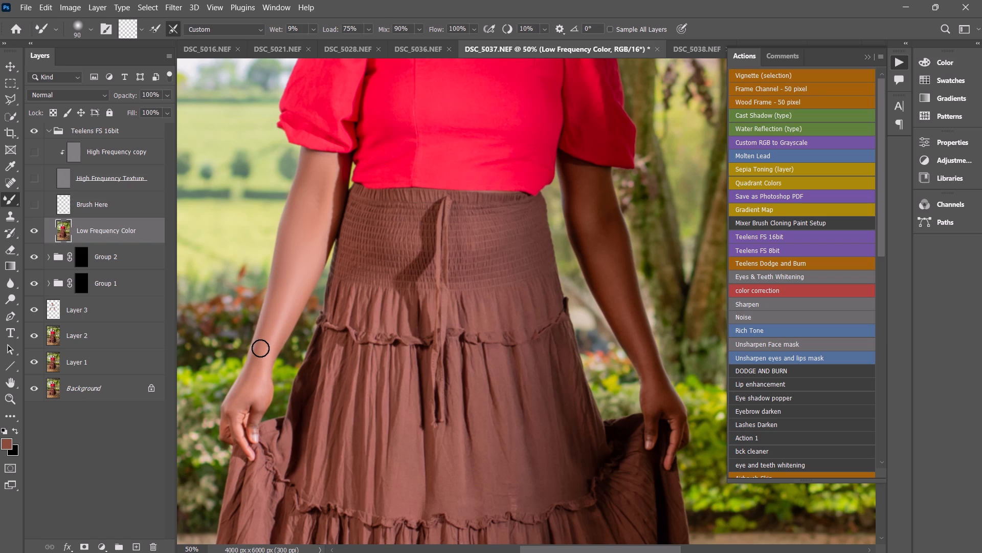
drag(260, 348, 252, 373)
drag(252, 373, 260, 357)
drag(260, 357, 266, 330)
drag(251, 376, 252, 373)
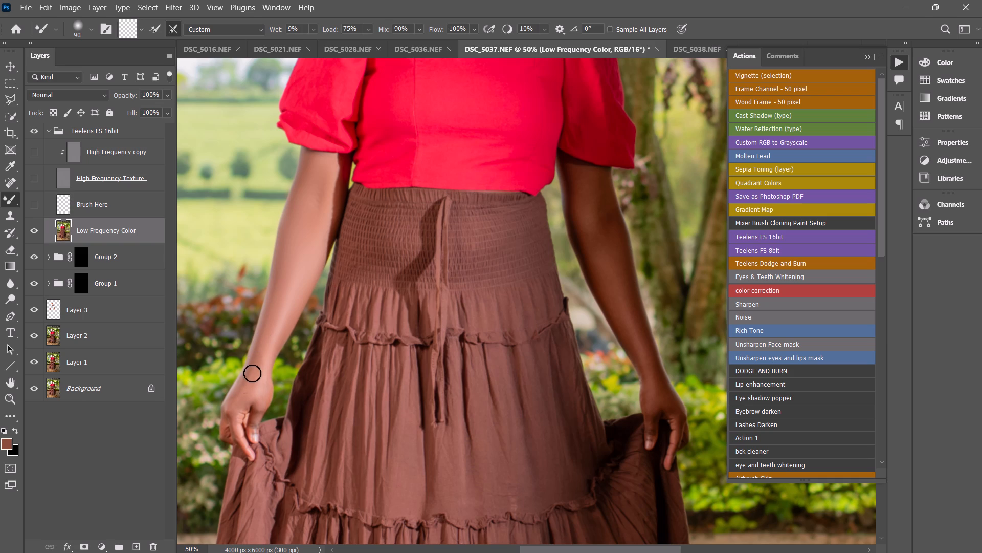
drag(252, 373, 238, 394)
Smooth the woman's left arm from the sleeve down to the wrist, enlarging the Mixer Brush to size 125.
text([[[)
text(]])
drag(611, 266, 623, 286)
drag(623, 286, 605, 219)
text(]]])
drag(605, 219, 598, 196)
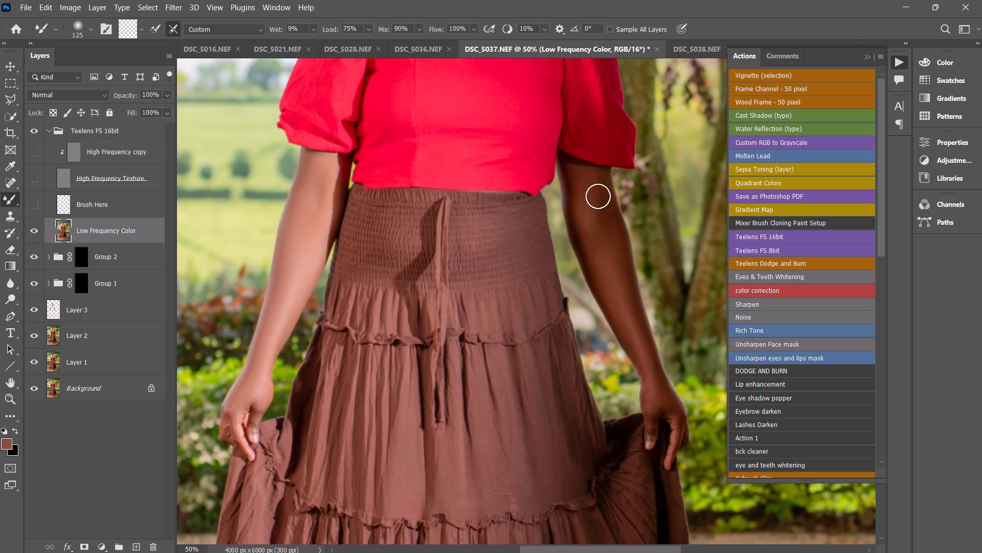
drag(598, 196, 590, 233)
drag(590, 233, 637, 344)
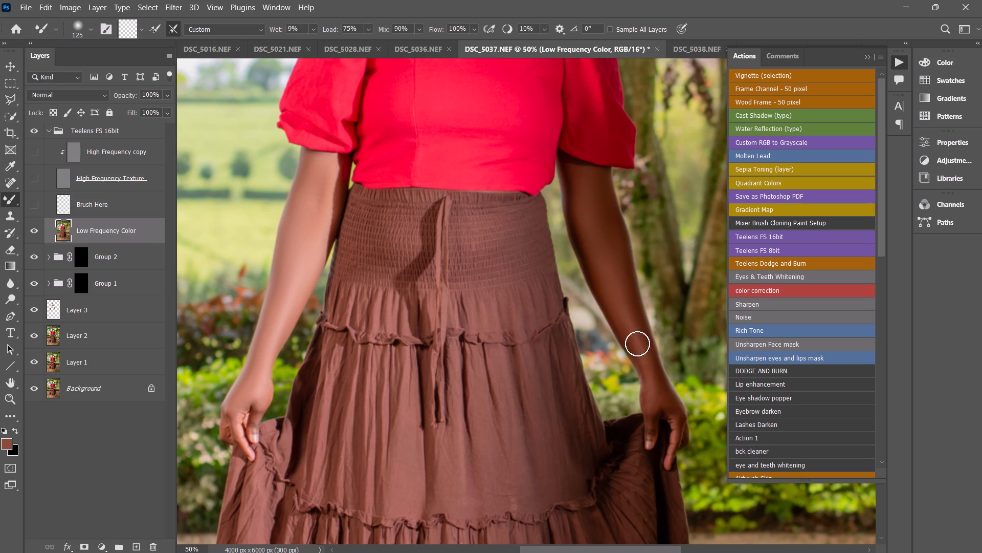
drag(637, 344, 650, 358)
drag(650, 358, 656, 374)
Blend the woman's left wrist, back of the hand and lower forearm with the Mixer Brush at size 70.
text([[[[)
drag(656, 374, 658, 372)
drag(658, 372, 650, 406)
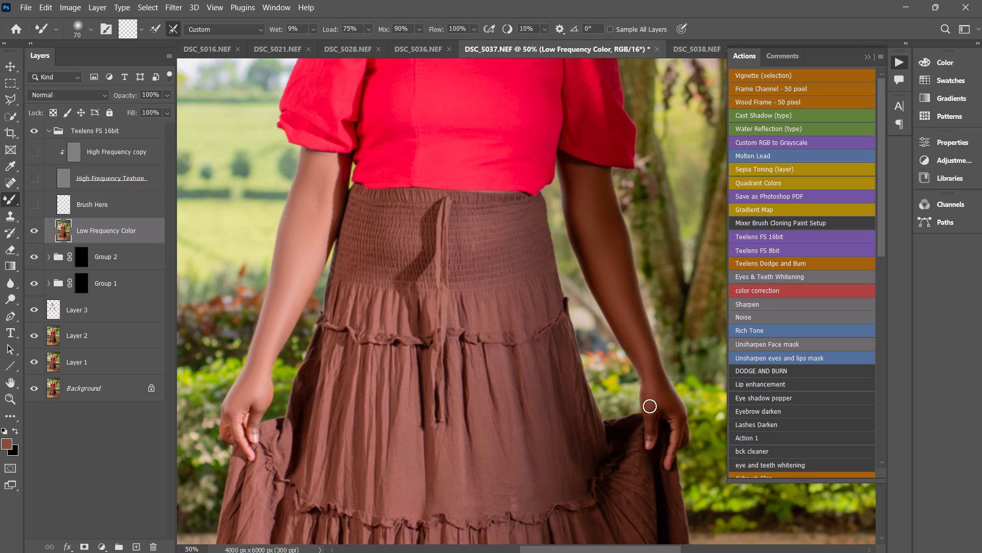
drag(650, 406, 634, 338)
Smooth the woman's forehead with the Mixer Brush, starting at size 125 and reducing it to size 90.
scroll(634, 338, up, 4)
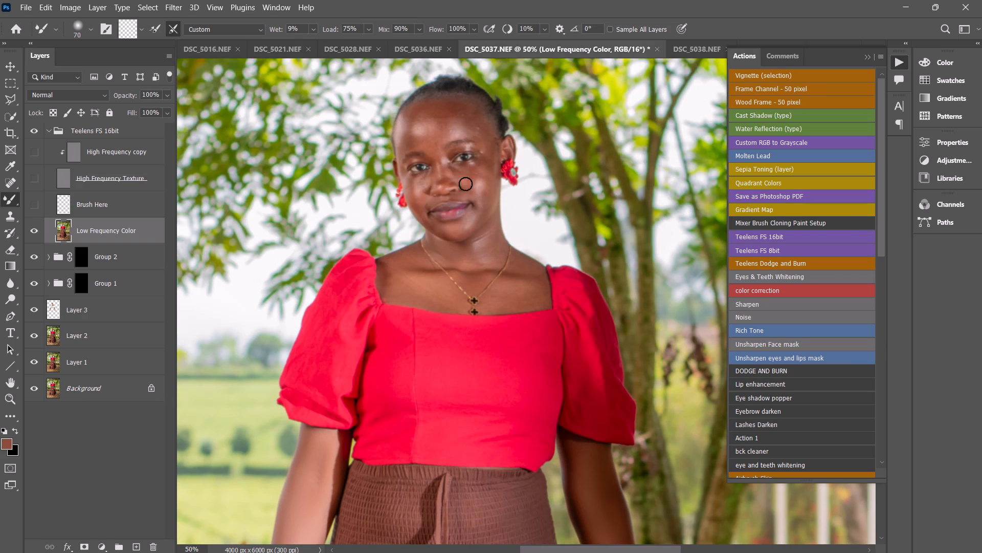
text(]]])
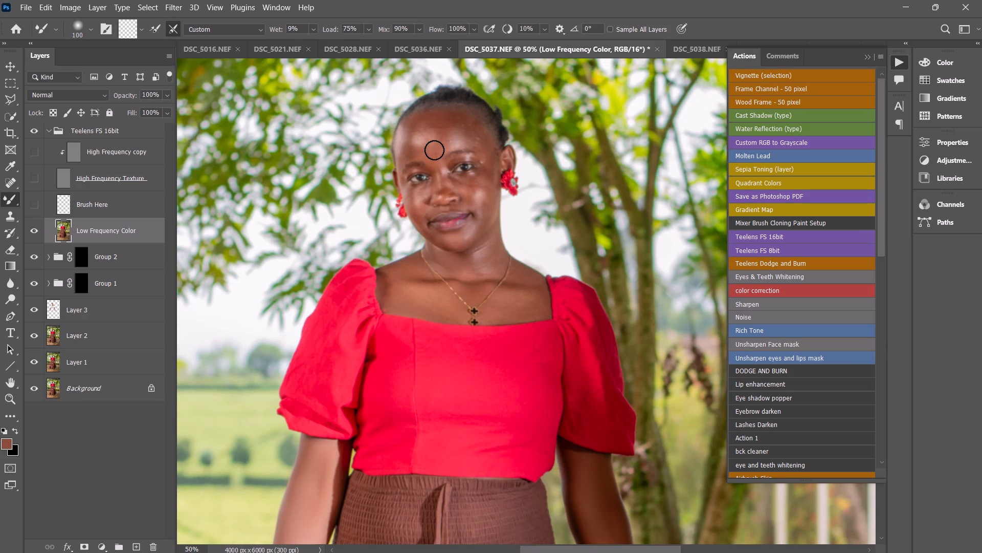
key(bracketright)
click(434, 150)
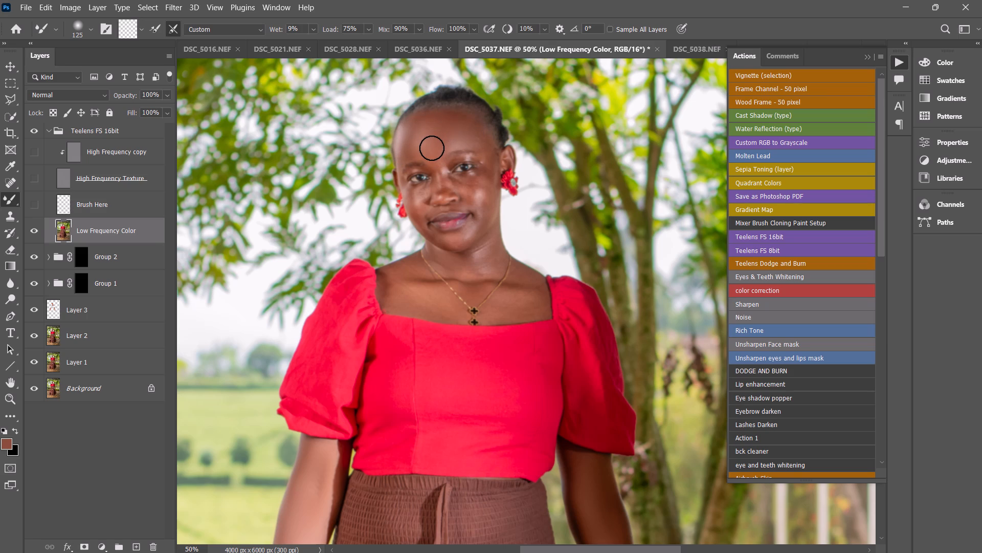
text([[)
drag(442, 150, 437, 151)
click(433, 153)
drag(468, 147, 478, 141)
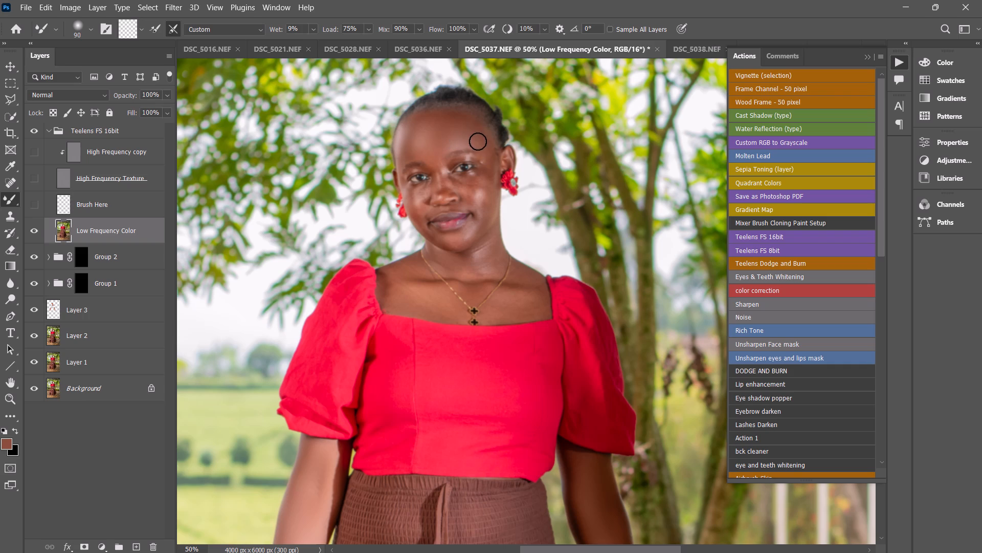
drag(478, 141, 431, 118)
Blend the skin of the woman's left cheek beside the nose and mouth with the Mixer Brush at size 90.
drag(480, 197, 475, 192)
drag(475, 192, 475, 188)
drag(475, 188, 486, 206)
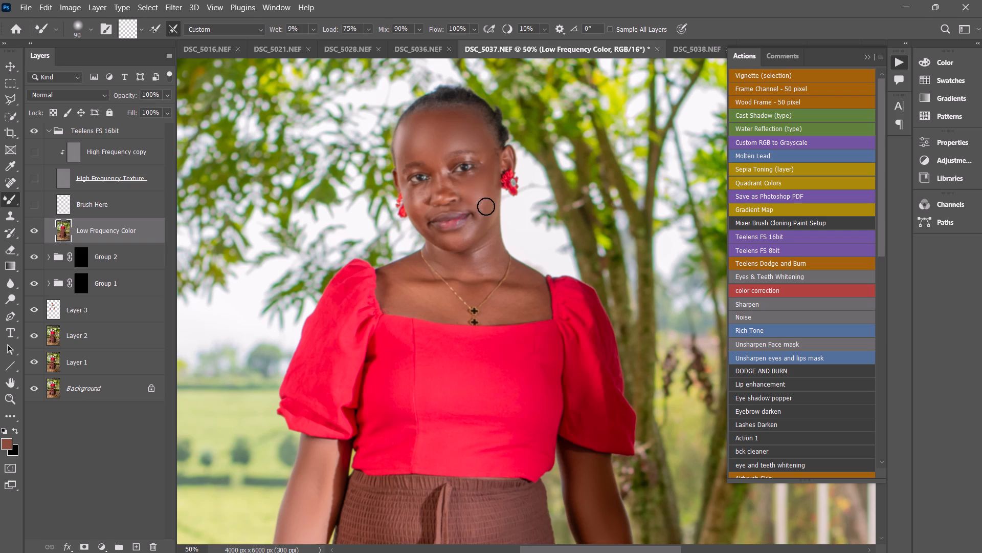
drag(486, 206, 486, 207)
Smooth the woman's right cheek, jawline and chin, then back up her left cheek, with the Mixer Brush at size 70.
text([[)
drag(420, 201, 421, 203)
drag(421, 203, 410, 196)
drag(410, 196, 419, 219)
drag(437, 237, 436, 237)
drag(436, 237, 471, 227)
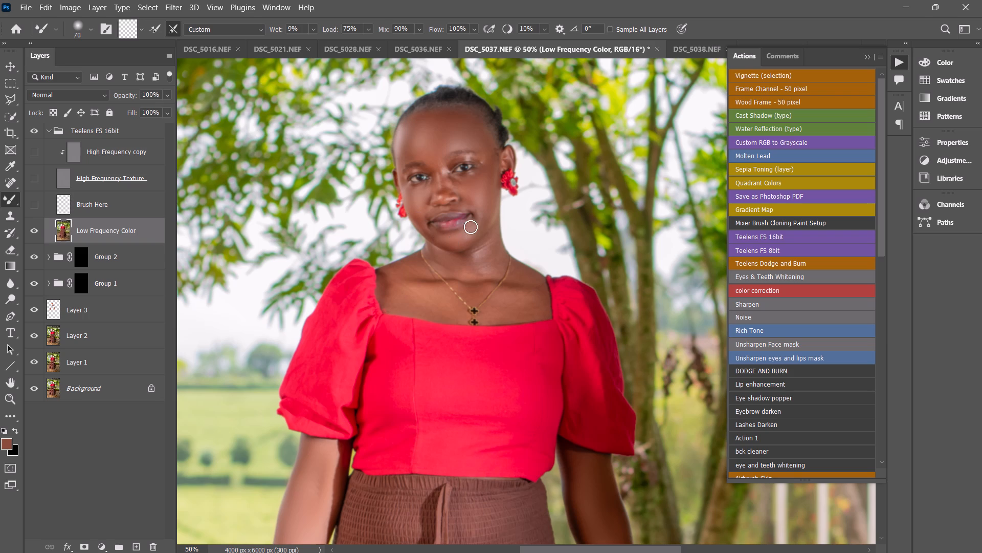
drag(471, 227, 461, 240)
drag(461, 240, 480, 198)
drag(477, 197, 466, 186)
drag(466, 186, 464, 184)
Blend the woman's nose and the skin around her left eye with the Mixer Brush, using sizes 45 and 50.
text([[[)
drag(464, 184, 454, 189)
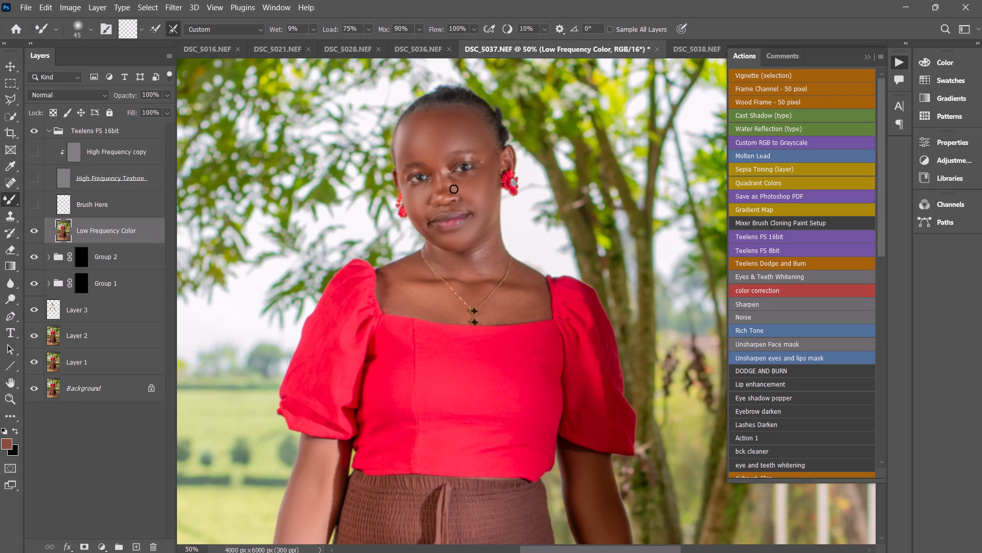
key(bracketright)
drag(454, 189, 447, 180)
drag(447, 180, 440, 196)
drag(440, 196, 448, 179)
drag(454, 183, 463, 183)
drag(463, 183, 479, 162)
drag(479, 162, 479, 160)
Smooth the skin under the woman's right eye and down along the right jawline to the chin at brush size 50.
drag(421, 191, 429, 184)
drag(429, 184, 421, 221)
drag(431, 237, 426, 231)
drag(426, 231, 449, 241)
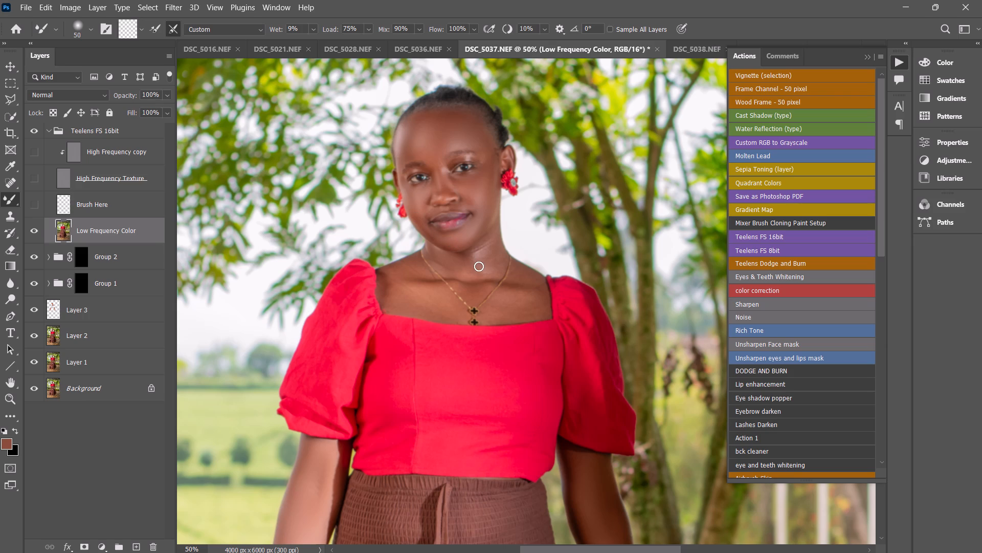
Smooth the woman's neck from under the chin to the necklace with the Mixer Brush, mainly at size 90.
text(]]]]])
click(479, 266)
key(bracketleft)
drag(483, 268, 482, 250)
drag(482, 250, 496, 259)
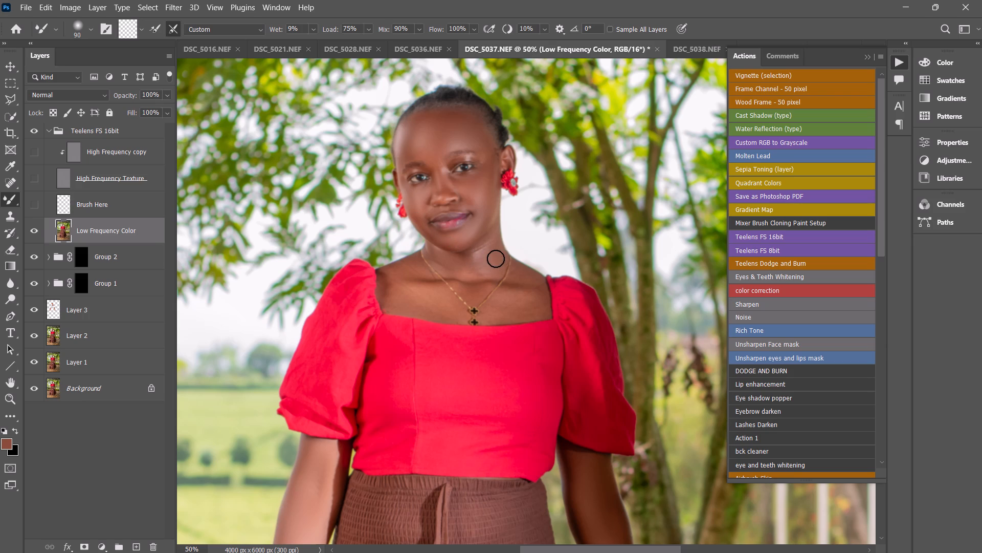
drag(496, 259, 440, 257)
drag(440, 257, 478, 276)
drag(478, 276, 498, 267)
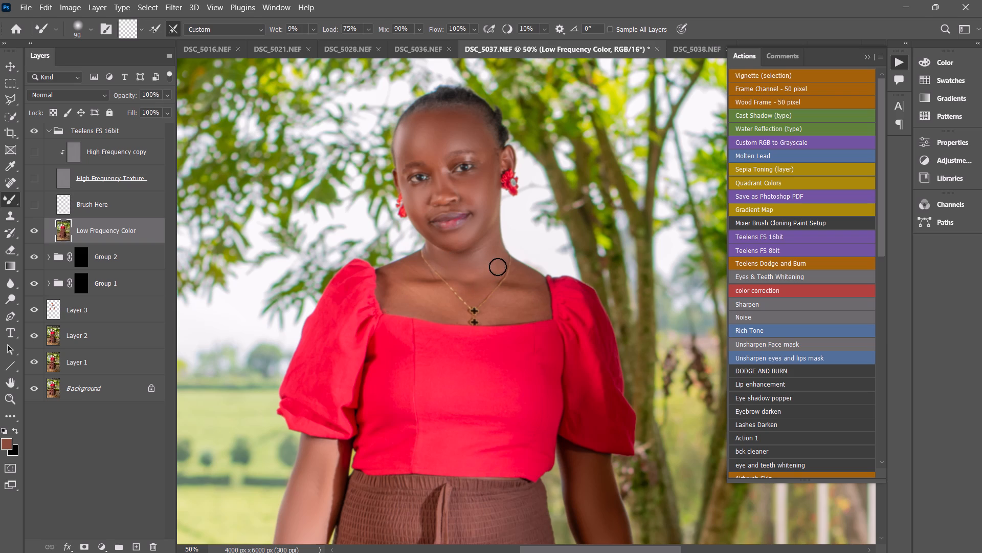
drag(498, 267, 438, 259)
Smooth the woman's right collarbone and right side of the chest with the Mixer Brush at sizes 90 and 100.
drag(420, 275, 412, 268)
drag(412, 268, 399, 285)
key(bracketright)
drag(399, 285, 390, 287)
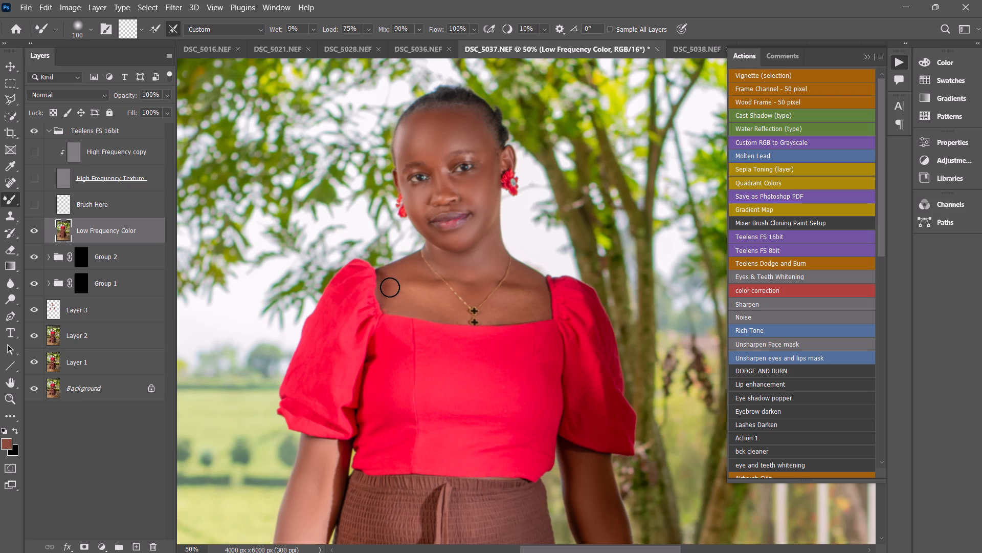
drag(390, 287, 412, 304)
drag(412, 304, 444, 296)
drag(444, 296, 421, 282)
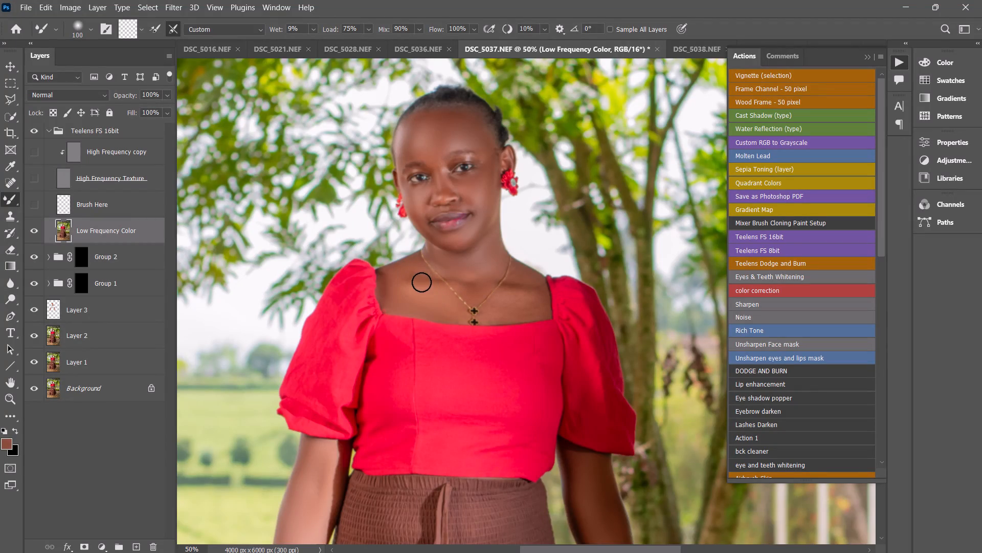
drag(421, 282, 389, 275)
Smooth the left side of the woman's chest and collarbone at brush size 100, refining near the sleeve edge at size 50.
drag(516, 307, 527, 313)
drag(527, 313, 522, 281)
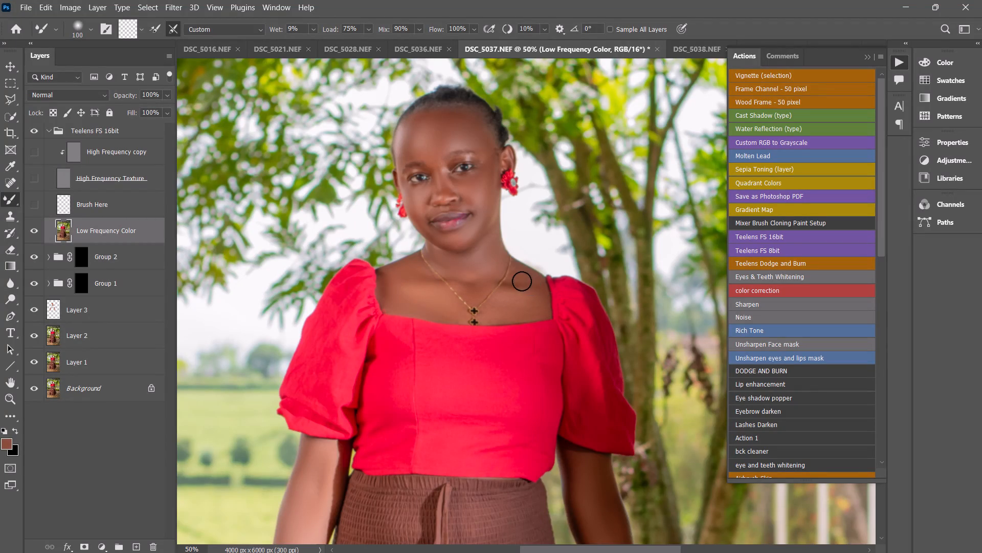
drag(522, 281, 496, 306)
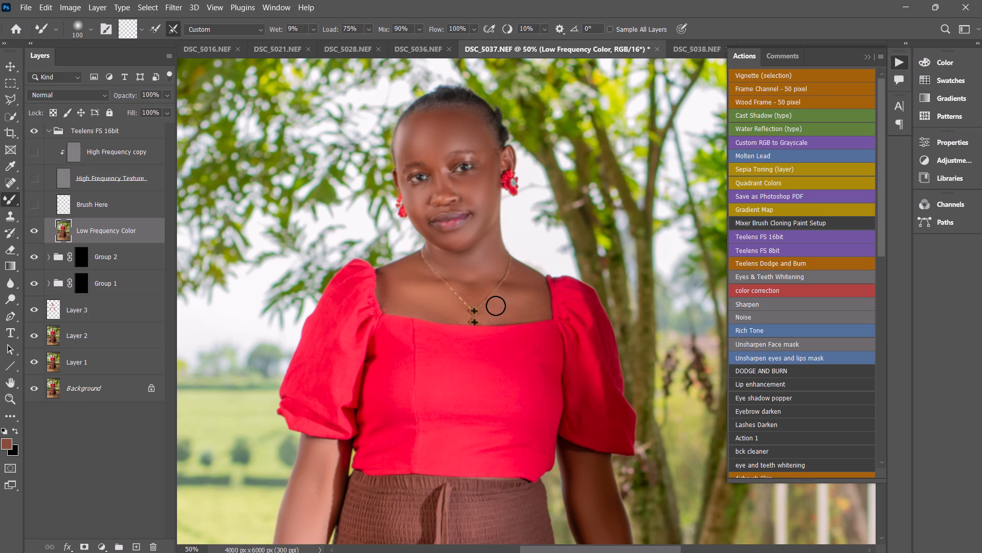
drag(496, 306, 537, 310)
drag(537, 310, 519, 281)
text([[[[[)
drag(519, 281, 543, 293)
drag(543, 293, 534, 278)
drag(519, 276, 509, 279)
Blend the skin inside the necklace loop at the center of the chest and base of the neck at brush size 70.
text(]])
drag(489, 283, 478, 295)
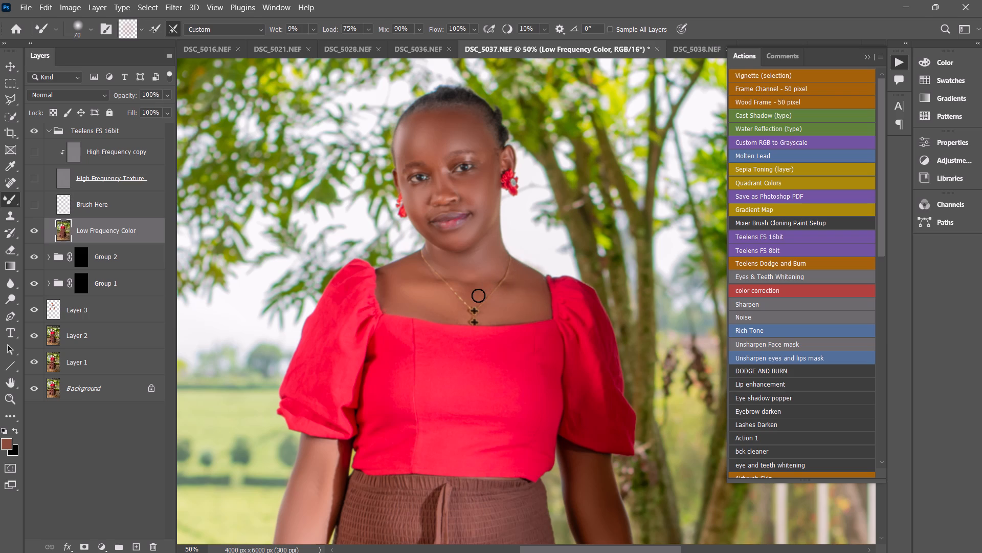
drag(478, 295, 454, 276)
drag(454, 276, 473, 288)
drag(473, 288, 500, 264)
Smooth the woman's chin and jawline at brush size 45, and the skin above and beside the lips at size 40.
text([[[)
drag(487, 222, 462, 244)
drag(462, 244, 477, 231)
drag(443, 239, 428, 232)
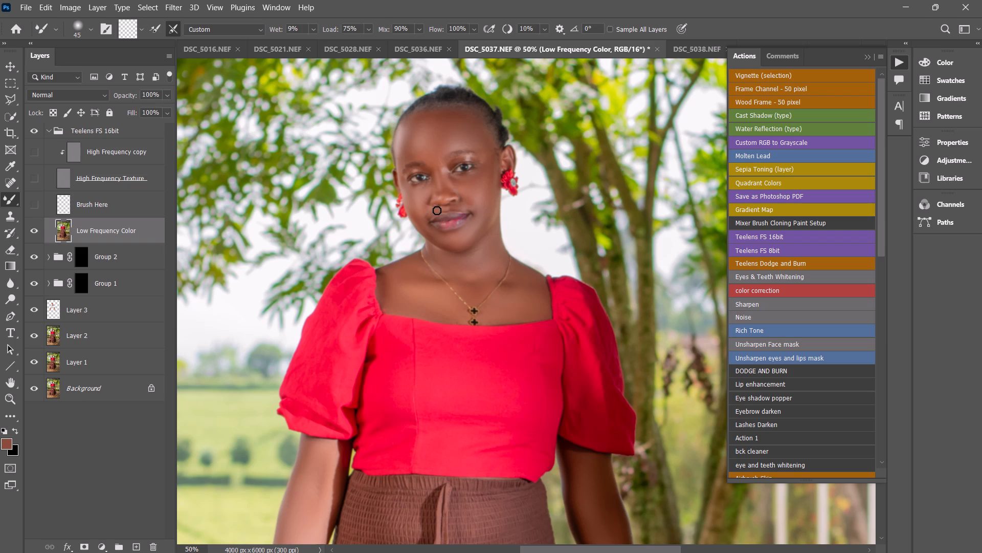
key(bracketleft)
click(437, 210)
drag(435, 211, 428, 218)
drag(450, 209, 465, 207)
drag(465, 207, 461, 193)
Blend the skin around both eyes, the brow area and the nose bridge with the Mixer Brush at sizes 40 and 45.
click(454, 179)
key(bracketright)
drag(441, 166, 451, 158)
drag(451, 158, 476, 161)
drag(476, 161, 489, 176)
click(434, 169)
key(bracketleft)
drag(416, 168, 399, 171)
drag(399, 171, 400, 180)
Turn on visibility of the High Frequency copy, High Frequency Texture and Brush Here layers.
scroll(425, 225, down, 6)
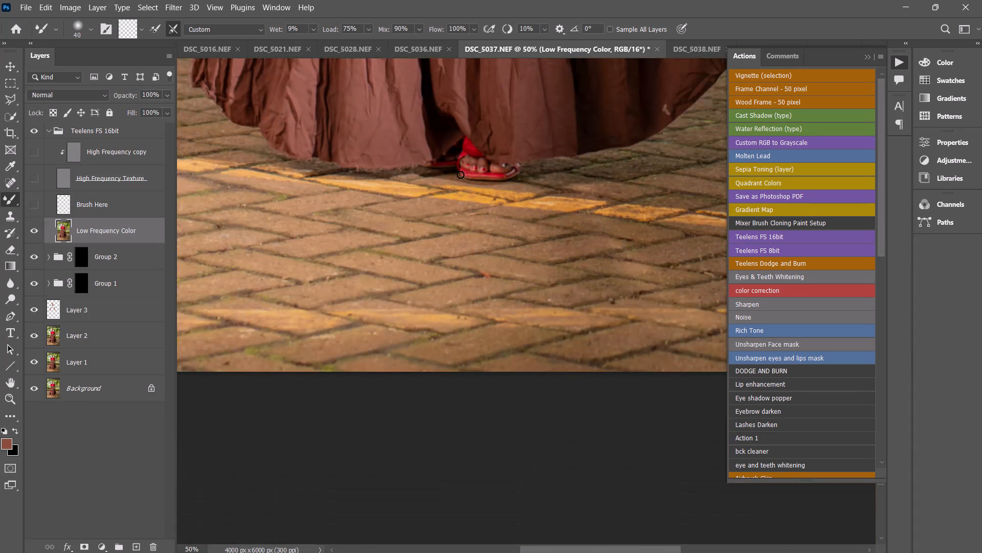
click(37, 155)
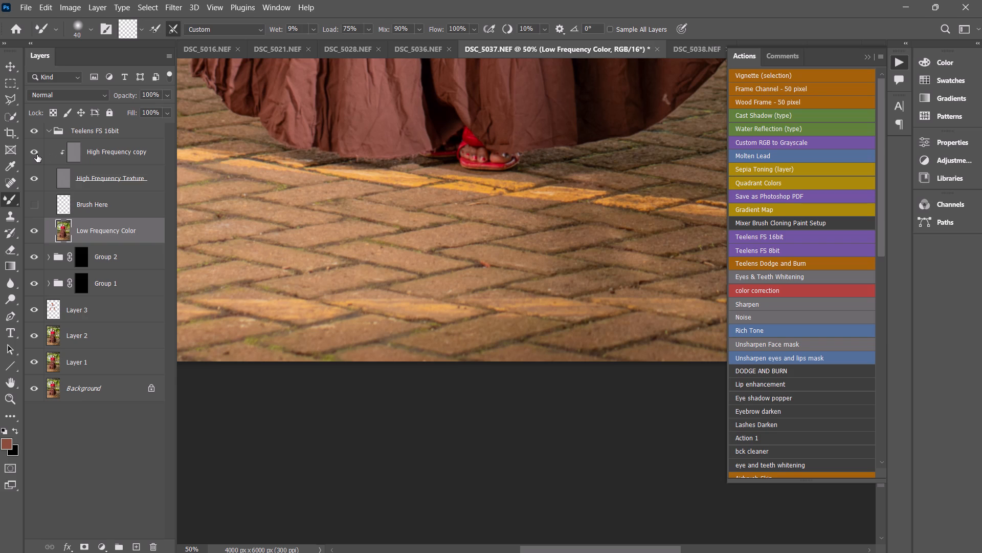
click(34, 203)
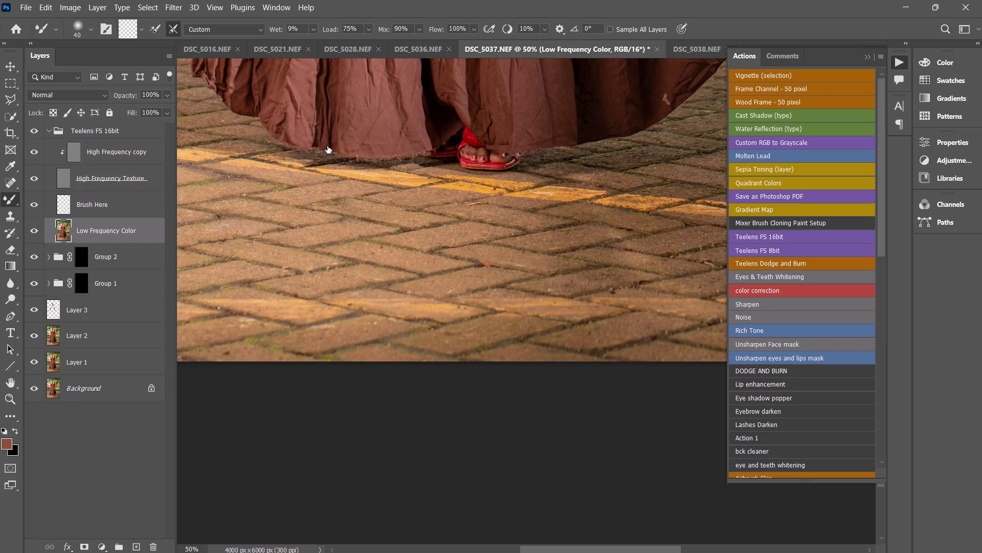
Lower the Low Frequency Color layer's opacity to 95%.
scroll(476, 159, up, 2)
scroll(476, 159, up, 20)
scroll(476, 159, up, 2)
scroll(476, 159, up, 20)
scroll(476, 159, up, 3)
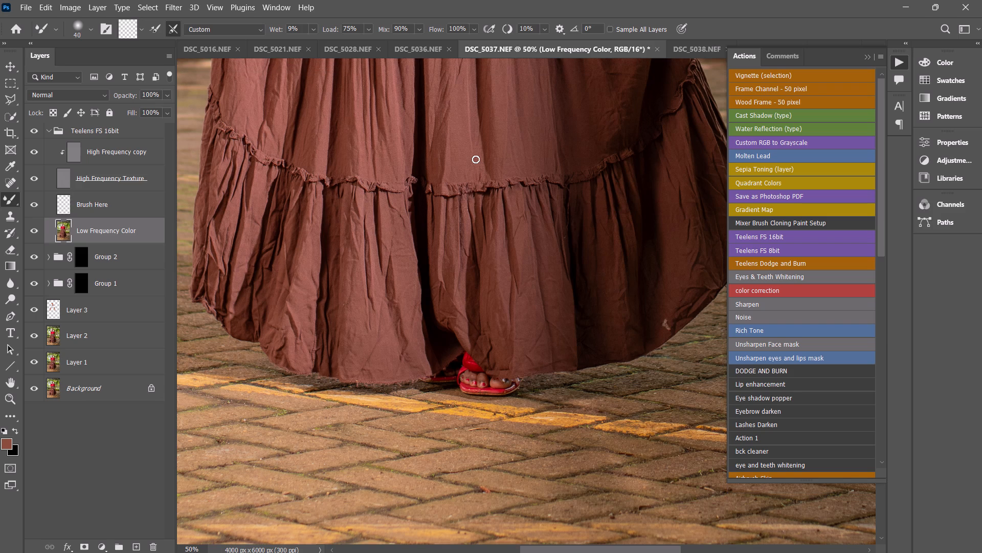
scroll(476, 159, up, 20)
scroll(476, 159, up, 20)
scroll(476, 159, up, 19)
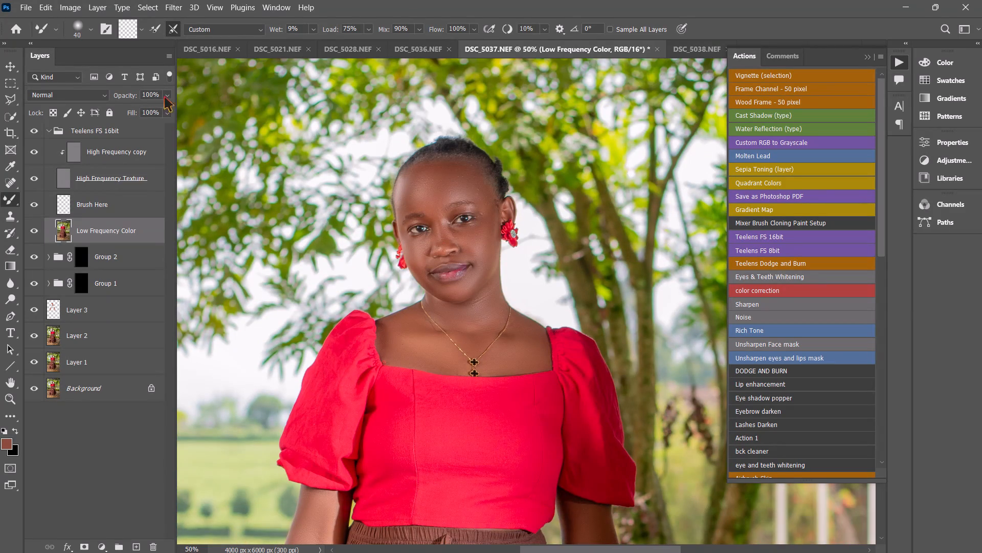
double_click(168, 96)
click(167, 108)
click(166, 98)
drag(165, 110, 162, 110)
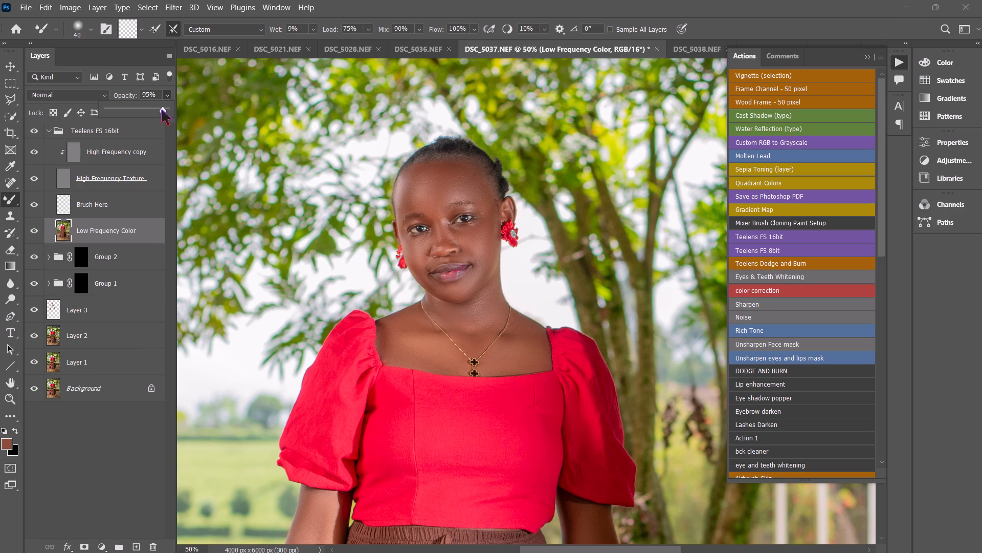
Lower the Low Frequency Color layer's opacity slightly further.
drag(162, 110, 160, 110)
Lower the High Frequency copy layer's opacity to 87% and collapse the Teelens FS 16bit group.
click(130, 153)
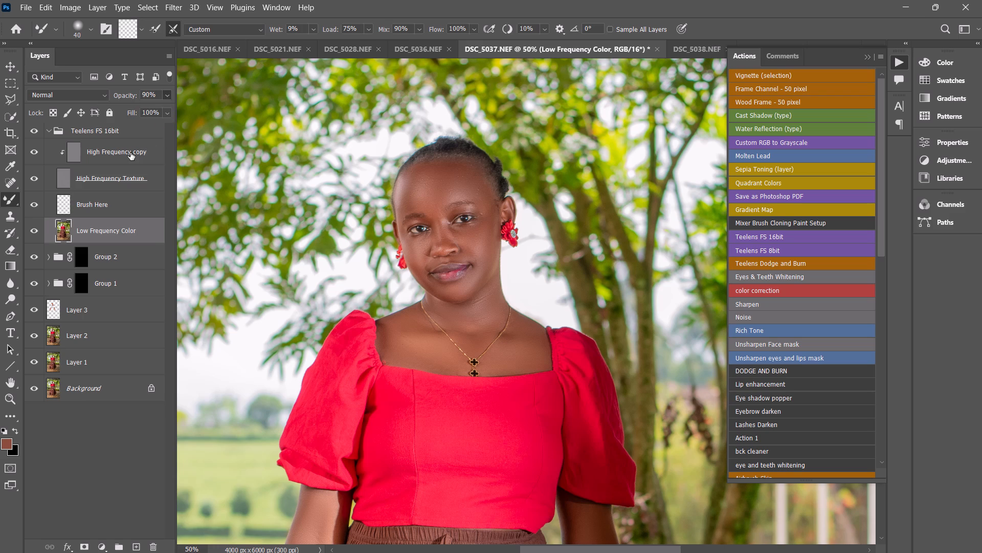
click(165, 97)
drag(164, 110, 159, 110)
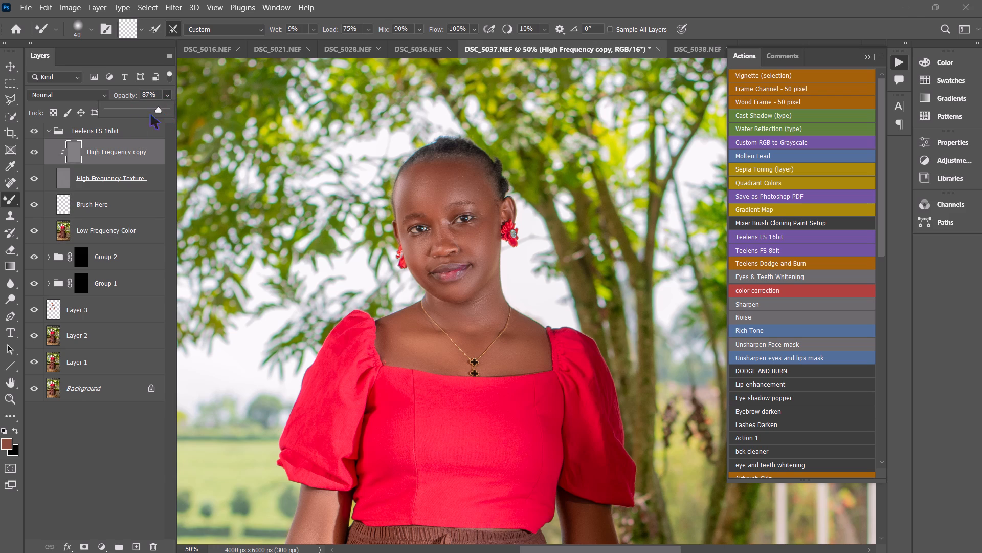
click(47, 131)
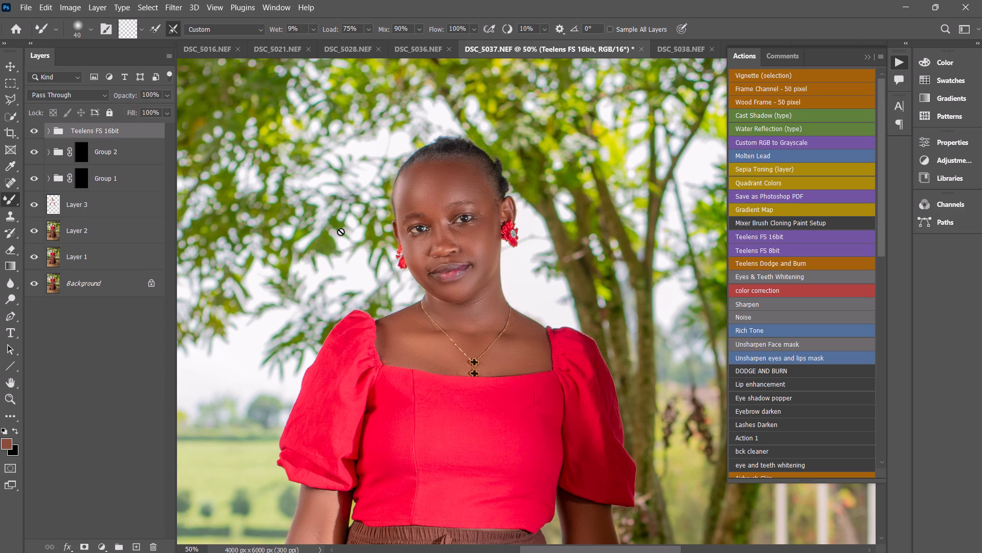
Examine the full-length retouched photo of the woman as a whole.
key(ctrl+minus)
key(ctrl+minus)
key(ctrl+minus)
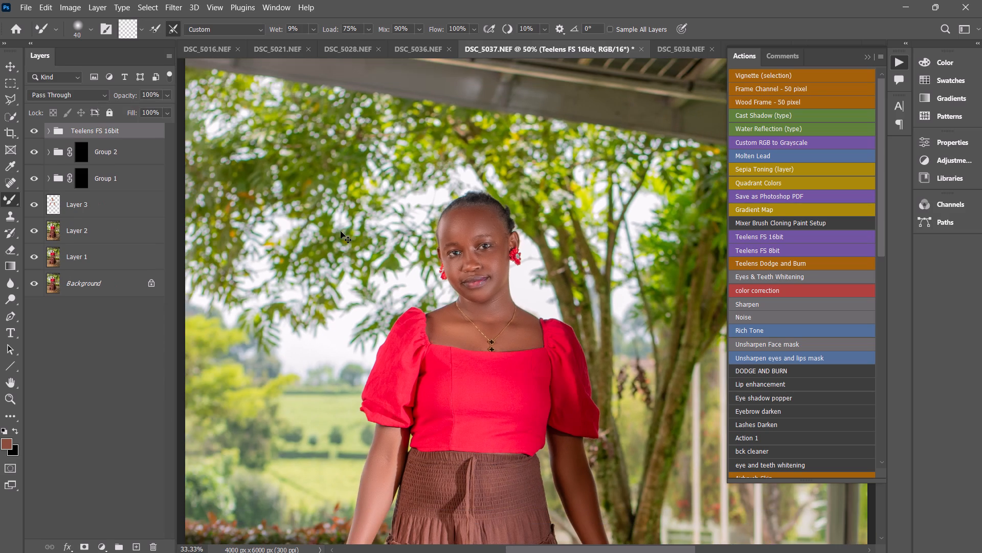
key(ctrl+minus)
key(ctrl+minus)
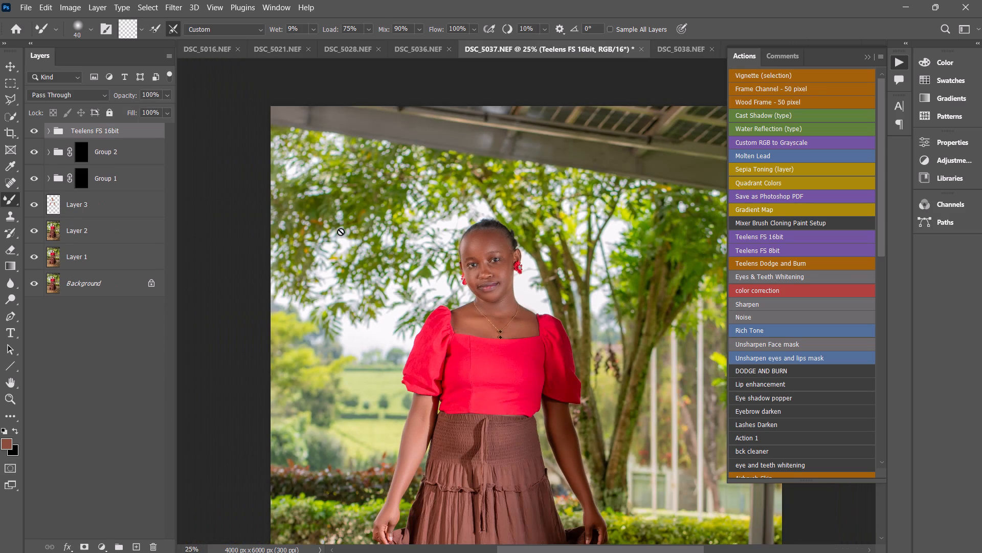
key(ctrl+minus)
key(ctrl+minus)
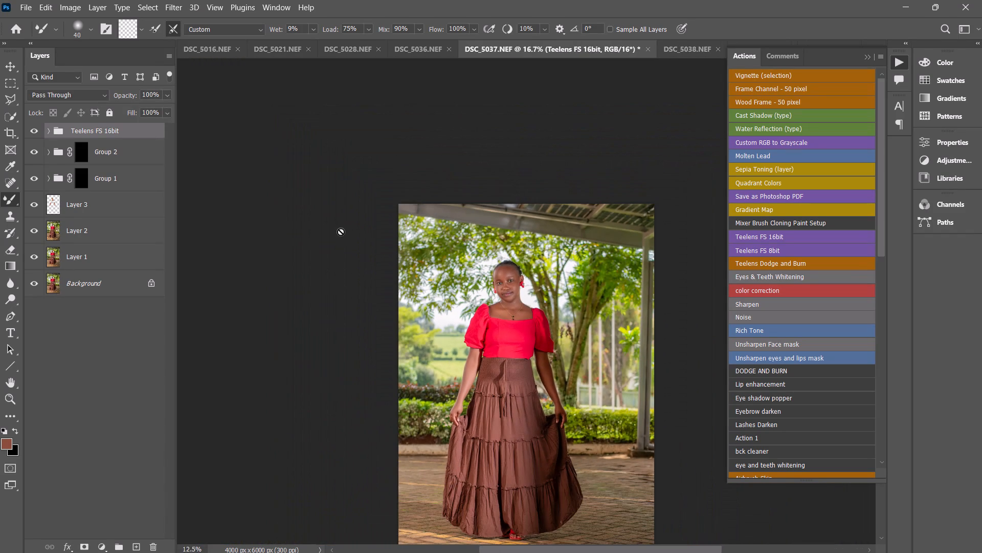
scroll(341, 231, down, 2)
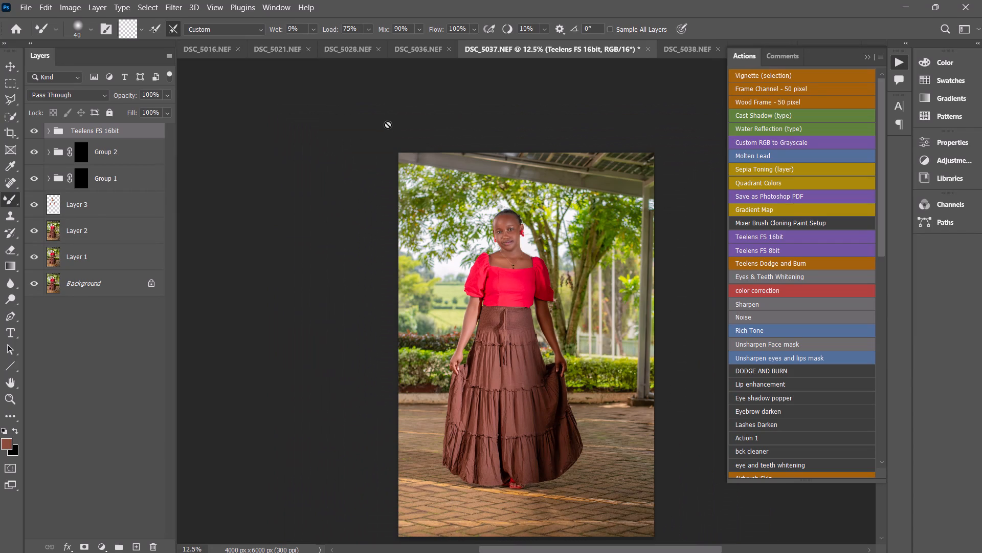
Run the Teelens FS 16bit action on DSC_5036.NEF with a Gaussian Blur radius of 2.2 pixels.
click(428, 52)
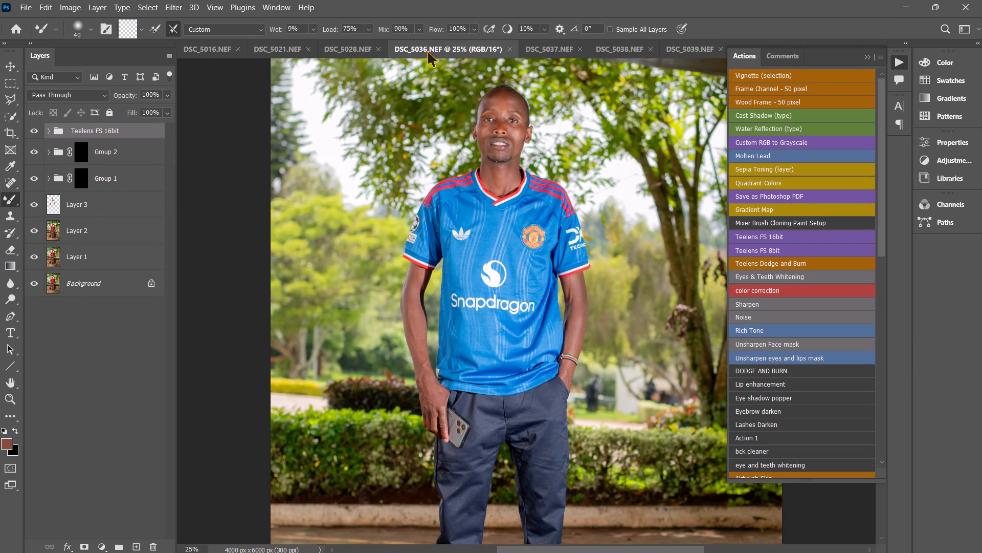
click(353, 50)
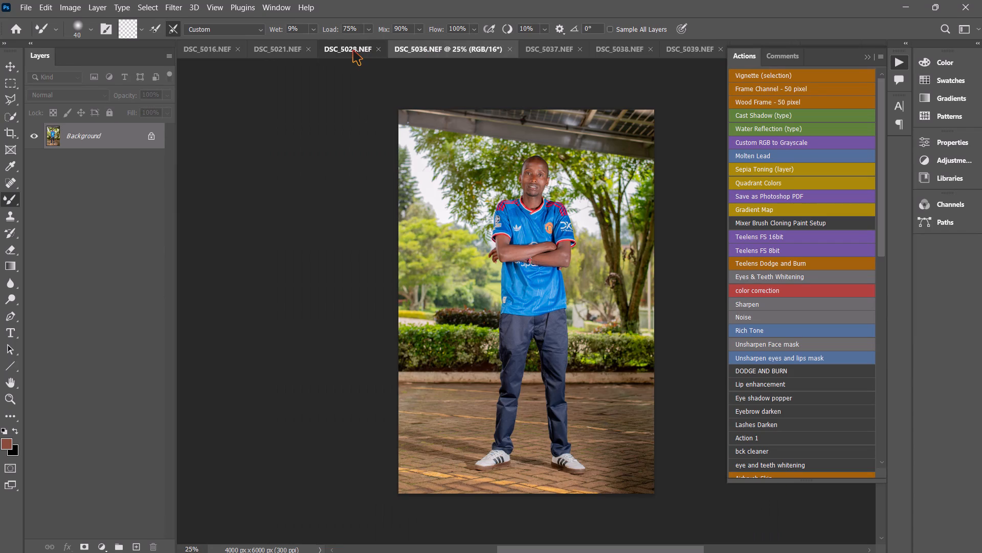
click(490, 41)
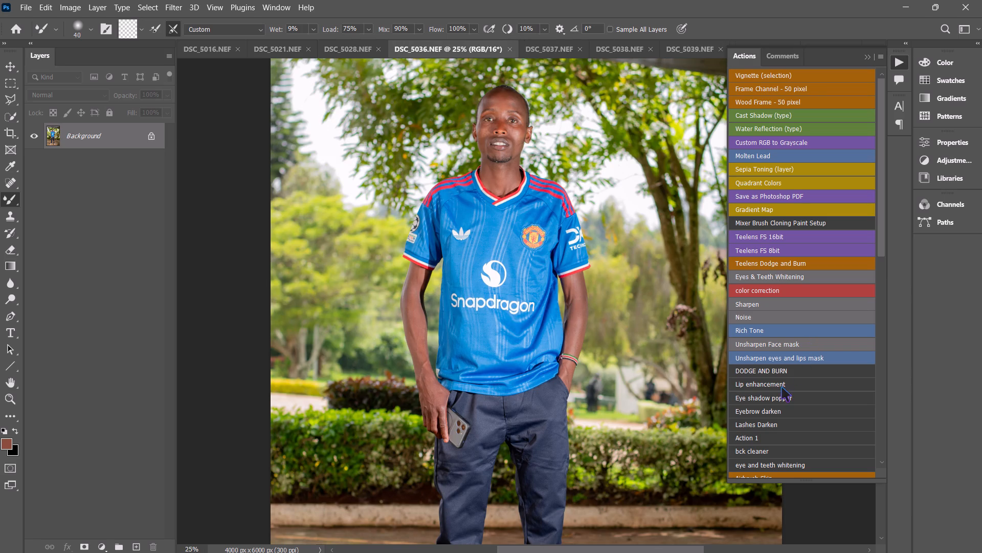
click(791, 236)
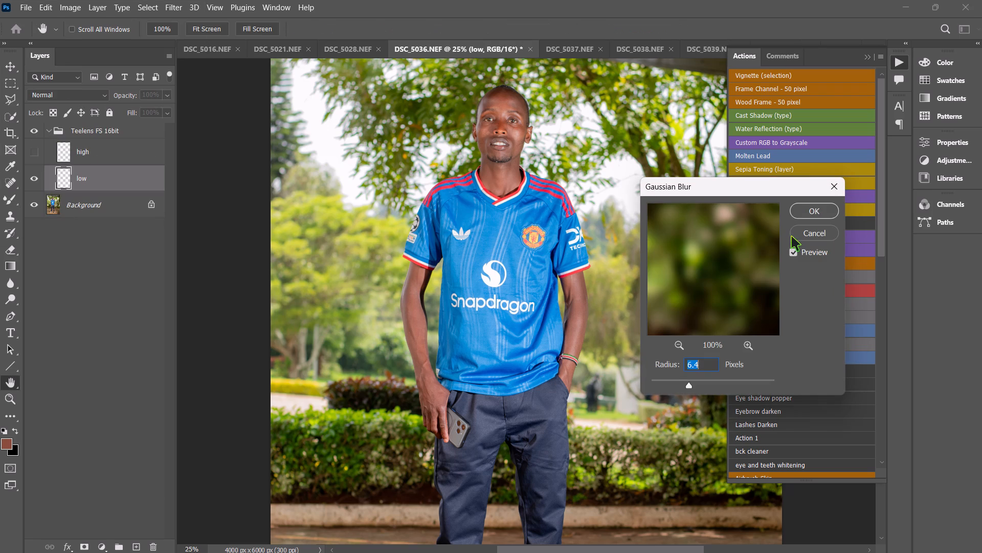
key(2)
text(.2)
key(Return)
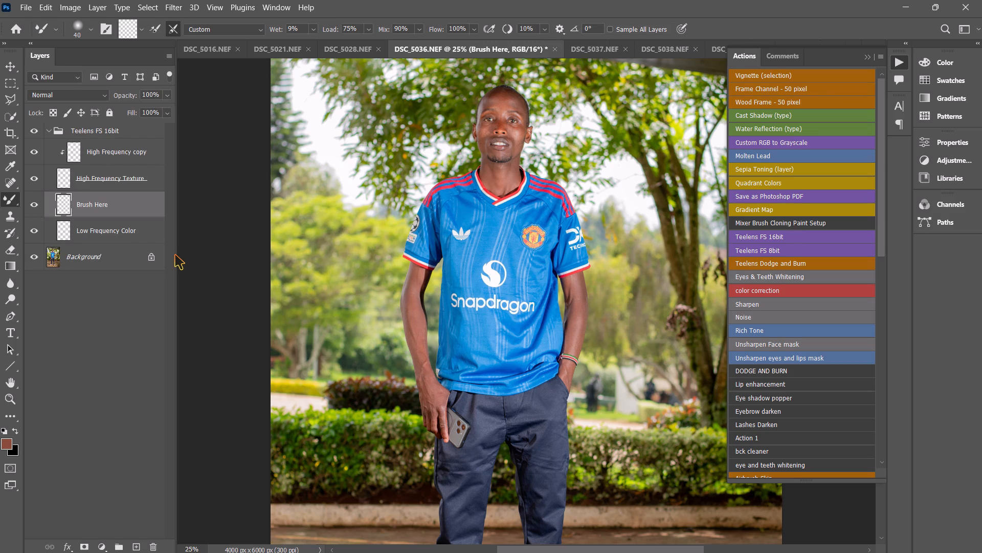
Select the Low Frequency Color layer and hide the High Frequency copy, High Frequency Texture and Brush Here layers.
click(111, 230)
click(35, 158)
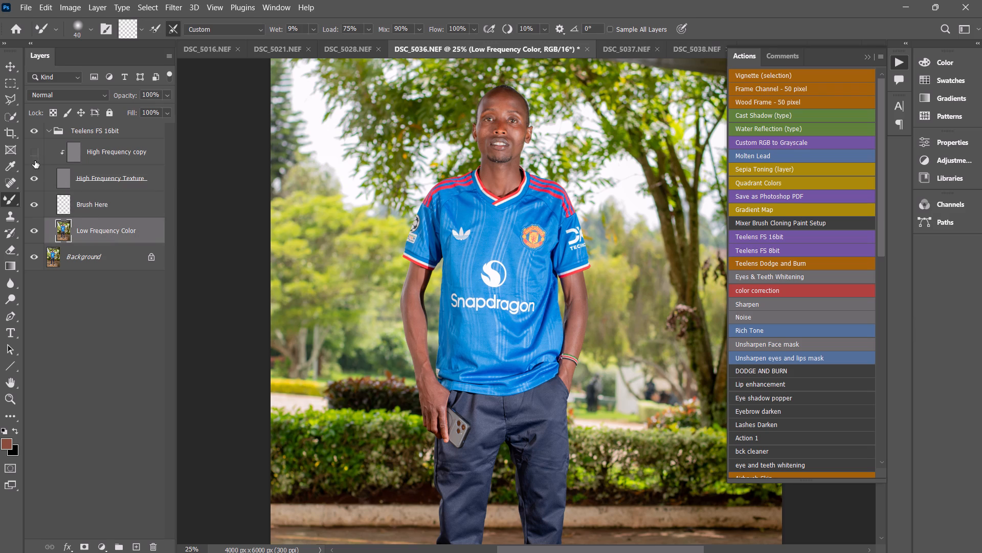
click(35, 174)
click(34, 204)
Smooth the skin of the man's phone-holding arm from the sleeve to the wrist with the Mixer Brush at size 125.
right_click(7, 202)
click(81, 239)
key(ctrl+equal)
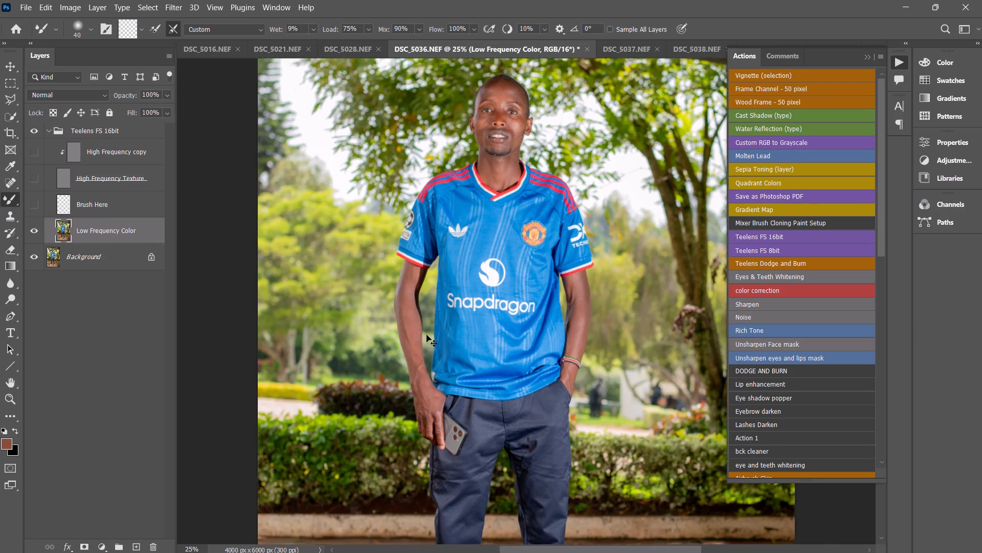
key(ctrl+equal)
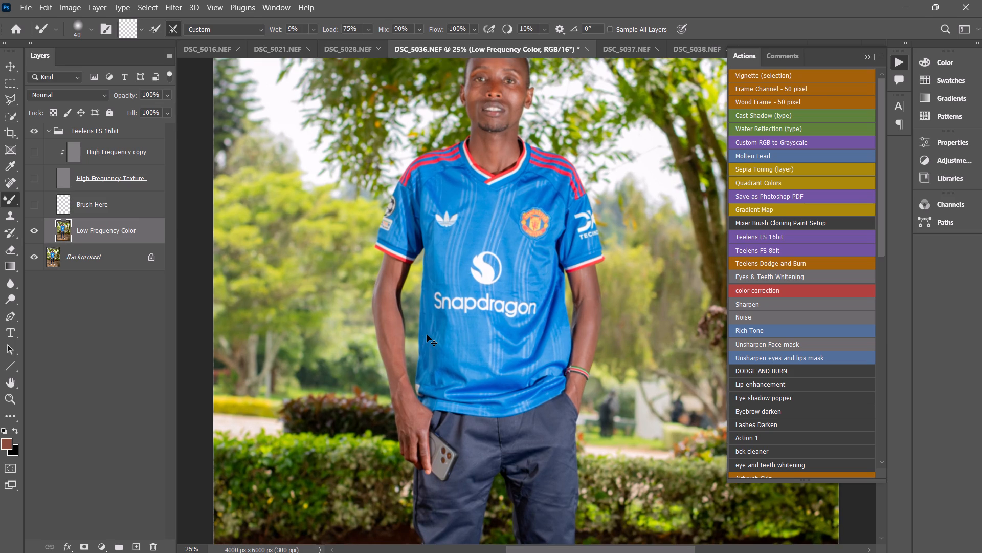
key(ctrl+equal)
key(ctrl+equal)
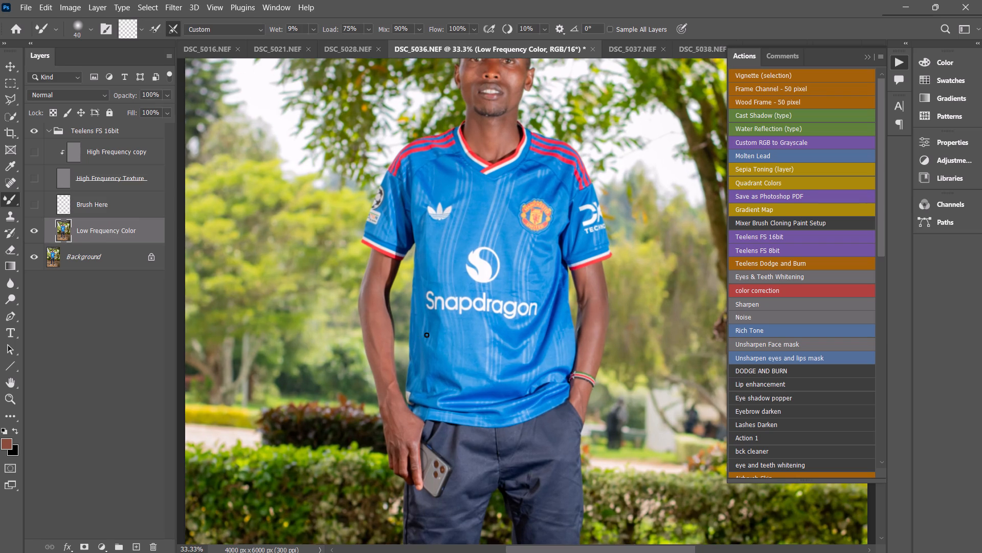
text(]]]]]]])
key(bracketright)
drag(376, 328, 388, 377)
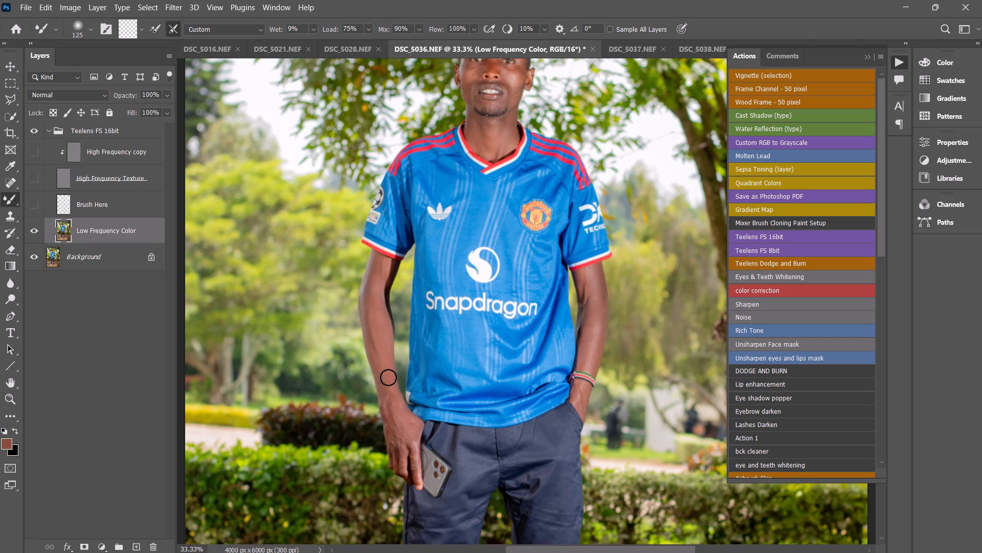
drag(388, 377, 370, 326)
drag(370, 326, 381, 274)
drag(381, 274, 373, 310)
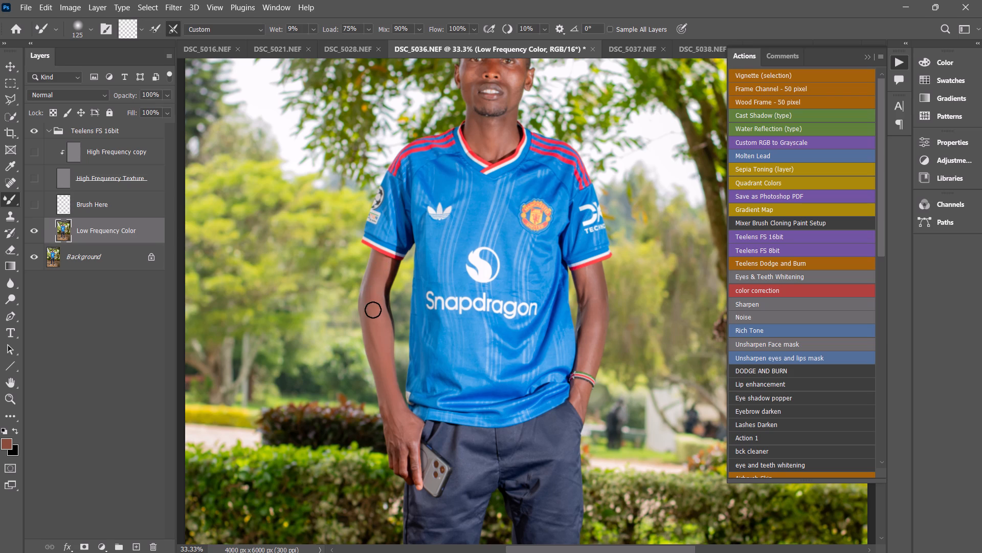
drag(373, 310, 372, 281)
drag(372, 281, 391, 404)
drag(391, 404, 395, 423)
Blend the wrist and back of the man's phone-holding hand at brush size 100.
key(bracketleft)
drag(395, 423, 395, 430)
drag(395, 430, 388, 405)
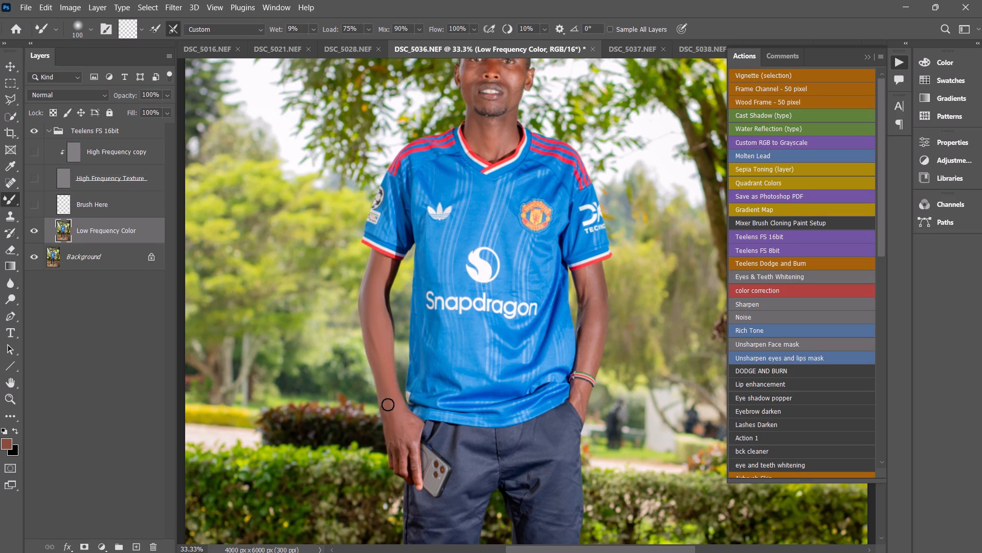
drag(388, 405, 410, 429)
drag(410, 429, 393, 399)
drag(393, 399, 400, 436)
Smooth the fingers and back of the phone-holding hand, plus that arm's edge up to the sleeve, at brush size 70.
text([[[)
click(400, 440)
drag(404, 449, 406, 444)
drag(401, 449, 405, 439)
drag(405, 439, 411, 446)
drag(411, 446, 407, 436)
drag(397, 438, 390, 441)
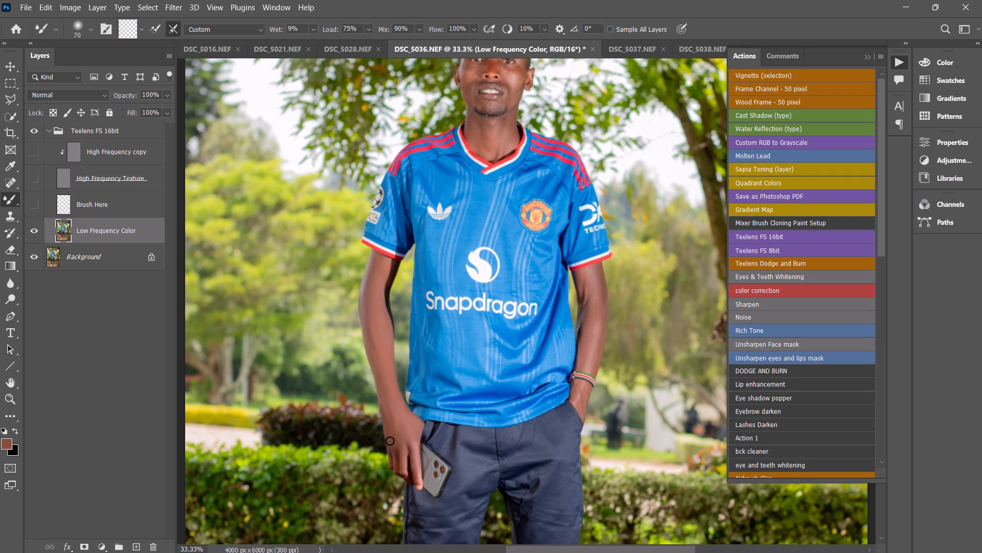
drag(390, 441, 370, 279)
drag(370, 279, 387, 261)
drag(387, 261, 388, 270)
Smooth the skin of the man's other arm from the sleeve to the bracelet with the Mixer Brush at sizes 125 and 100.
text(]]]])
drag(591, 311, 595, 288)
drag(595, 288, 583, 274)
drag(583, 274, 597, 337)
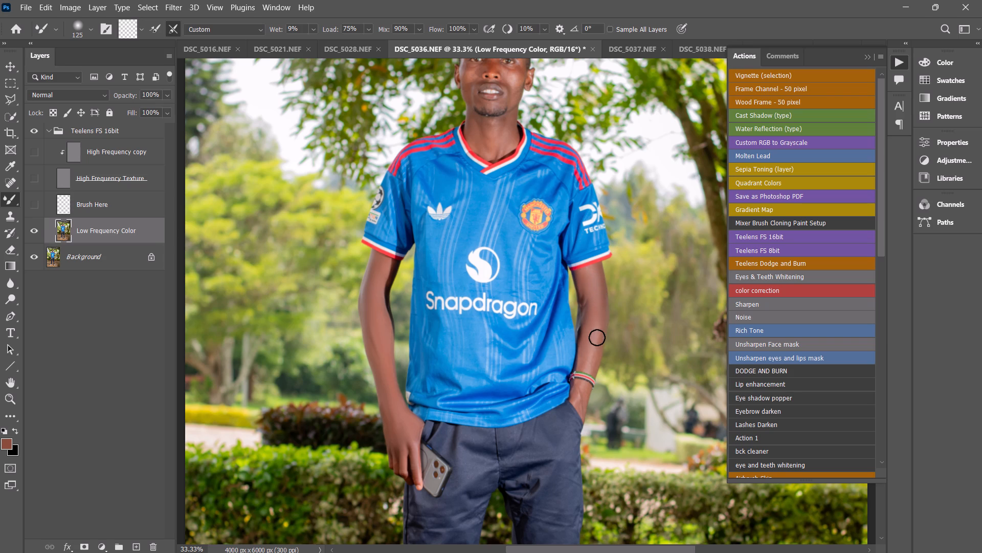
drag(597, 337, 588, 364)
key(bracketleft)
drag(588, 364, 595, 353)
drag(595, 353, 579, 366)
drag(579, 366, 587, 310)
drag(587, 310, 597, 352)
Blend the wrist skin between the bracelet and the trouser pocket at brush size 90.
key(bracketleft)
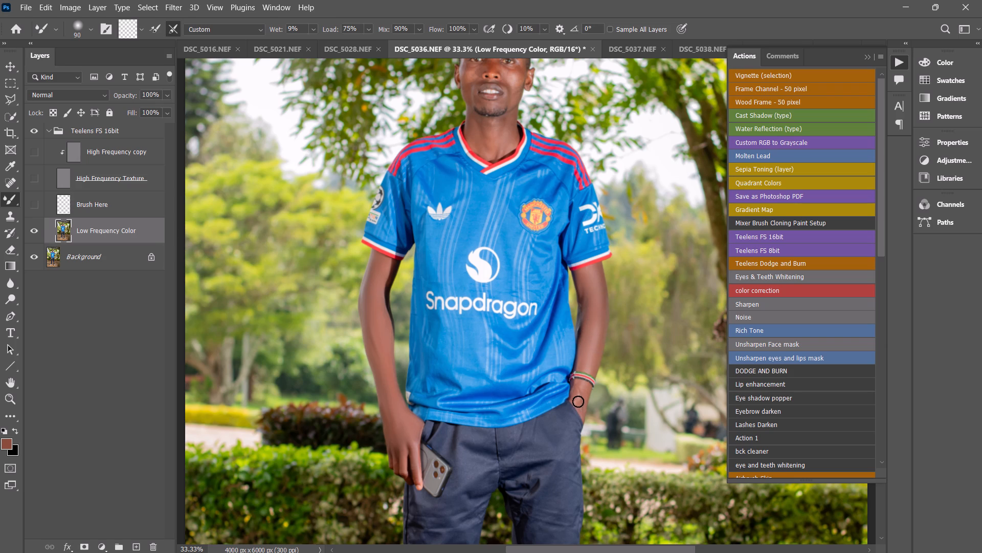
drag(578, 401, 575, 400)
drag(575, 400, 581, 409)
drag(581, 409, 582, 388)
Smooth the man's forehead and upper head with the Mixer Brush at size 125.
scroll(579, 383, up, 3)
scroll(579, 383, up, 18)
key(ctrl+equal)
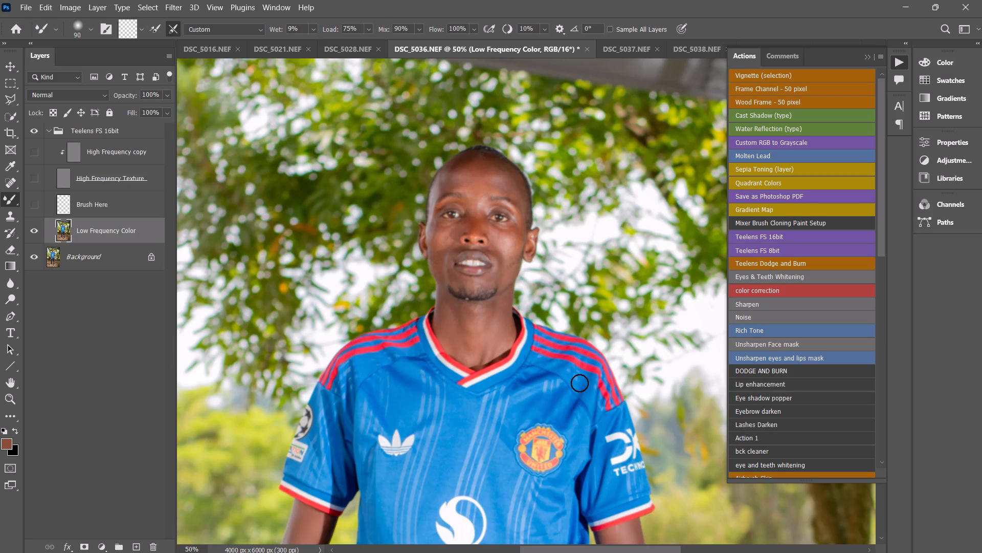
text(]])
drag(500, 186, 513, 183)
drag(513, 183, 465, 172)
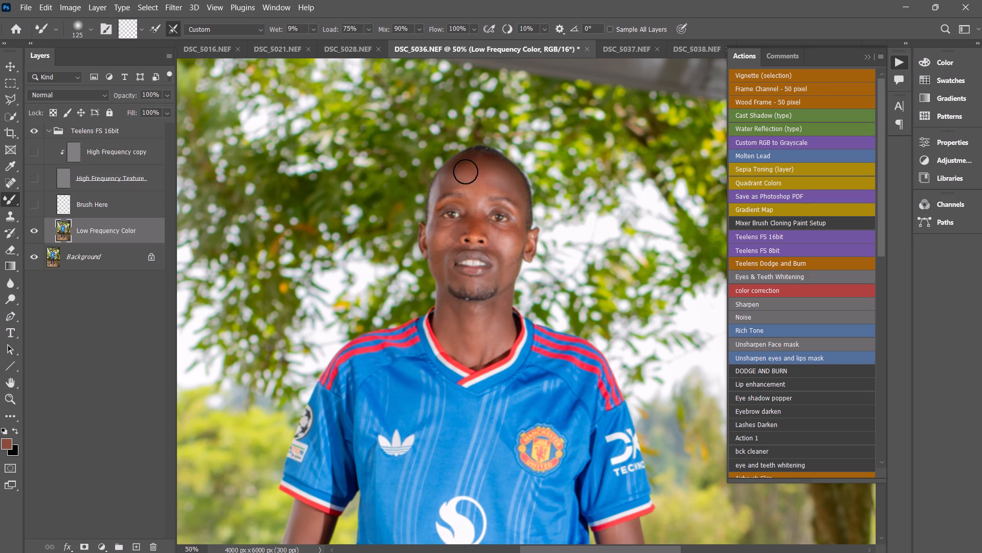
drag(465, 172, 468, 183)
drag(468, 183, 501, 168)
drag(501, 168, 451, 184)
Blend the forehead edge and temple above the man's right eyebrow at brush size 60.
text([[[[[)
drag(451, 185, 438, 194)
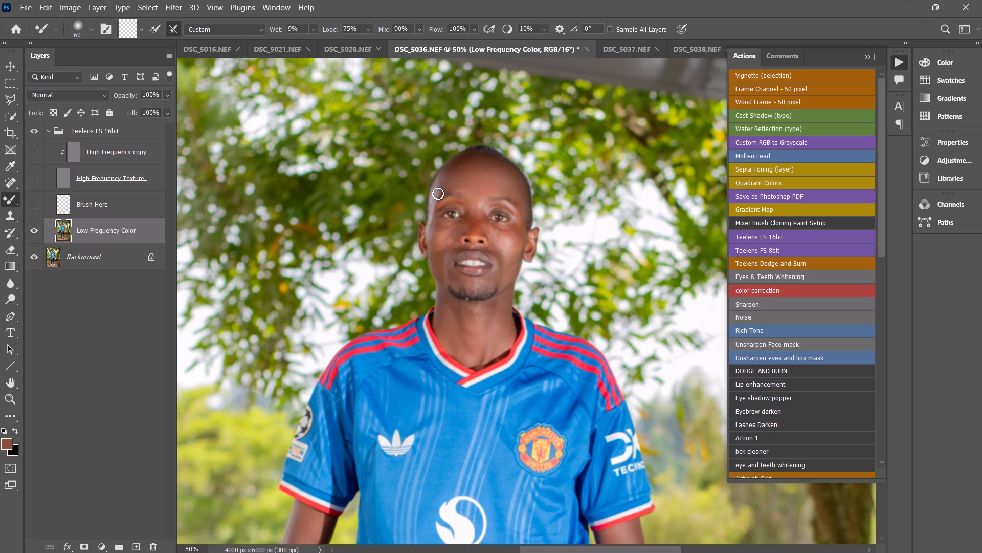
drag(438, 194, 457, 168)
Smooth the man's left cheek from under the eye down to the jaw at brush size 80.
text(]])
drag(501, 250, 497, 231)
drag(497, 231, 513, 248)
drag(513, 248, 508, 272)
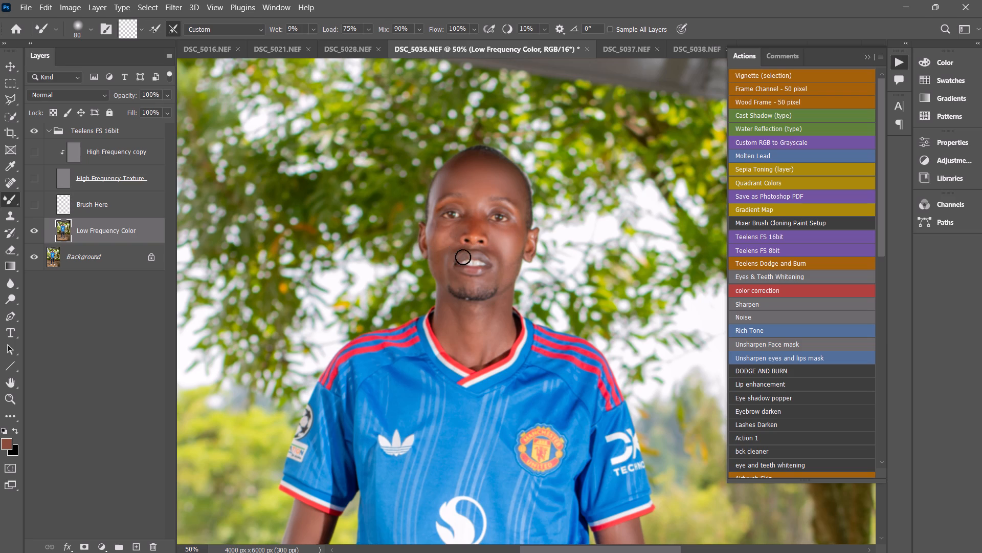
Smooth the man's right cheek from under the eye down beside the mouth at brush size 70.
key(bracketleft)
drag(441, 253, 443, 246)
drag(443, 246, 454, 231)
drag(454, 231, 447, 239)
drag(447, 239, 435, 230)
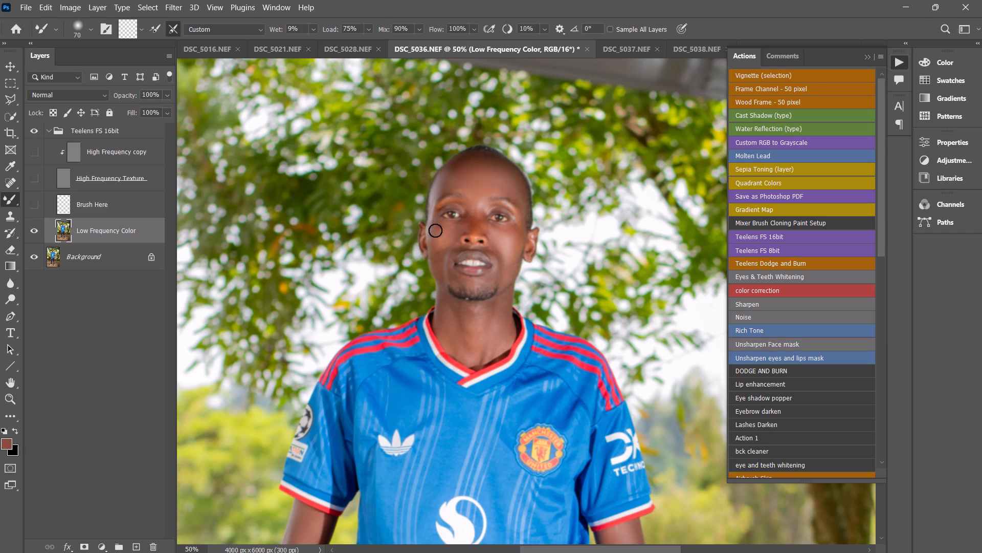
drag(435, 230, 441, 269)
Smooth the man's chin and the outer edges of both cheeks with the Mixer Brush at sizes 70 and 60.
drag(441, 269, 437, 240)
key(bracketleft)
drag(471, 284, 461, 277)
drag(508, 278, 509, 272)
drag(509, 272, 519, 226)
drag(519, 226, 515, 225)
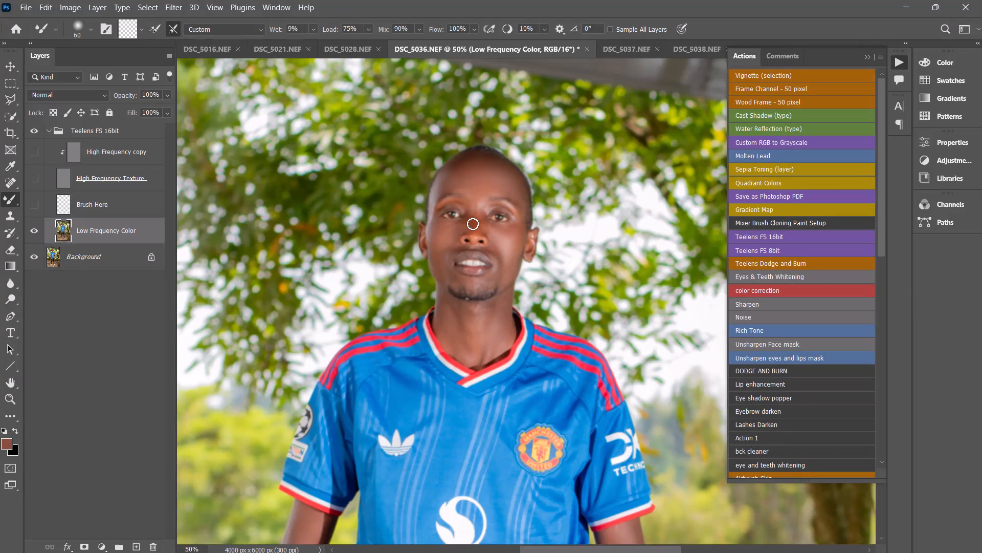
Blend the skin under the man's right eye and along the bridge of his nose at brush size 50.
key(bracketleft)
drag(440, 233, 450, 232)
drag(450, 232, 475, 216)
drag(475, 216, 479, 209)
drag(479, 209, 476, 221)
Smooth the skin between the brows and eyes on both sides, plus the nose, at brush size 50.
drag(467, 210, 460, 201)
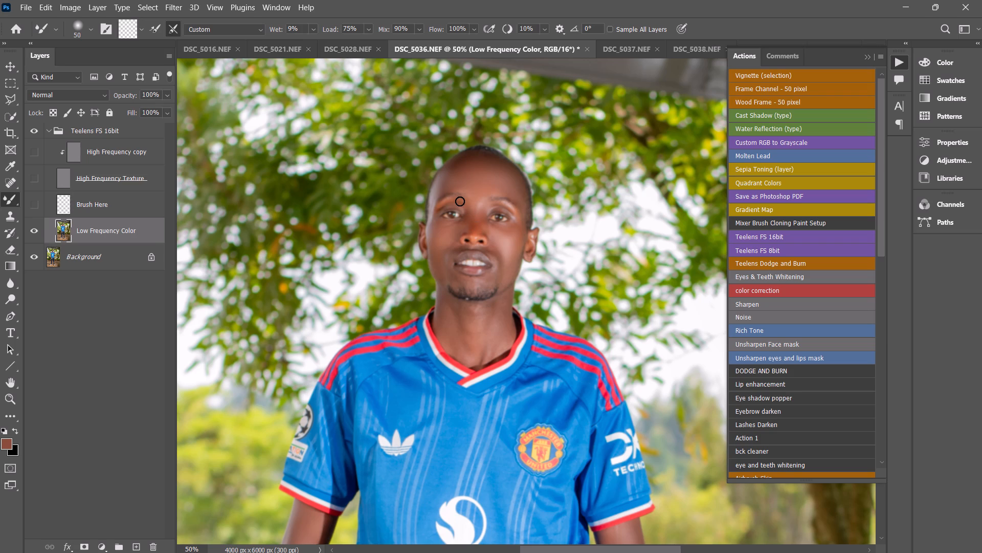
drag(460, 201, 465, 204)
drag(441, 205, 435, 202)
drag(505, 204, 490, 209)
drag(490, 209, 522, 218)
drag(478, 222, 474, 231)
Blend the skin around the mouth, from the upper lip down to the chin, at brush size 45.
key(bracketleft)
drag(494, 250, 487, 251)
drag(459, 246, 466, 283)
drag(466, 283, 472, 281)
Smooth the man's neck from under the jaw down to the shirt collar at brush size 100.
text(]]]]]])
drag(459, 332, 445, 311)
drag(445, 311, 464, 349)
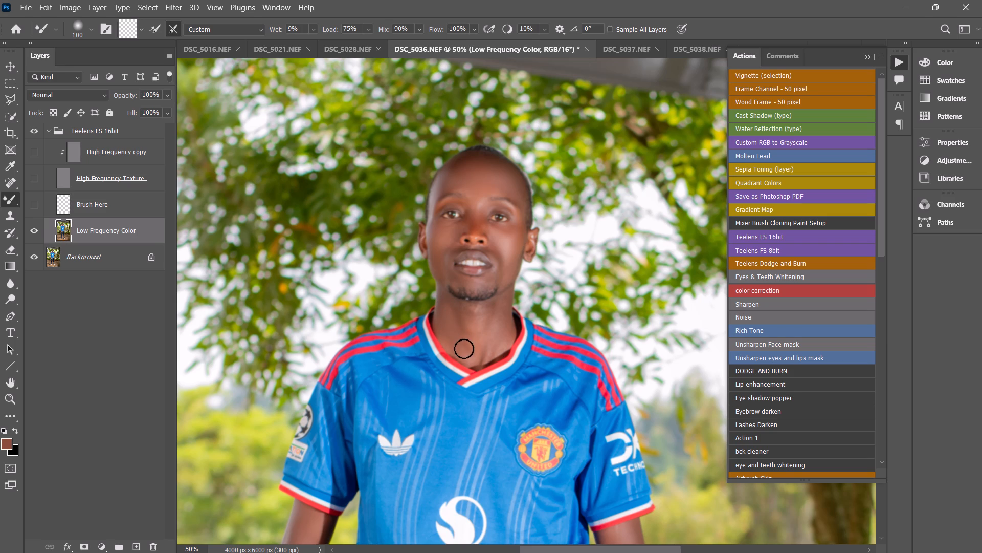
drag(464, 349, 501, 304)
drag(501, 304, 494, 348)
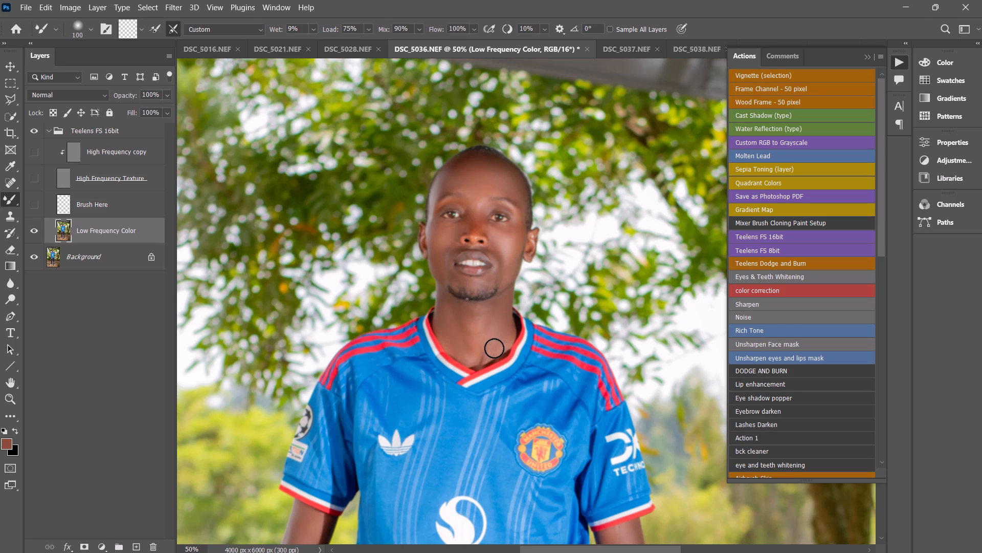
drag(494, 348, 477, 339)
drag(477, 339, 451, 331)
drag(451, 331, 479, 357)
Make the High Frequency copy, High Frequency Texture and Brush Here layers visible again.
scroll(480, 358, down, 13)
scroll(480, 358, up, 7)
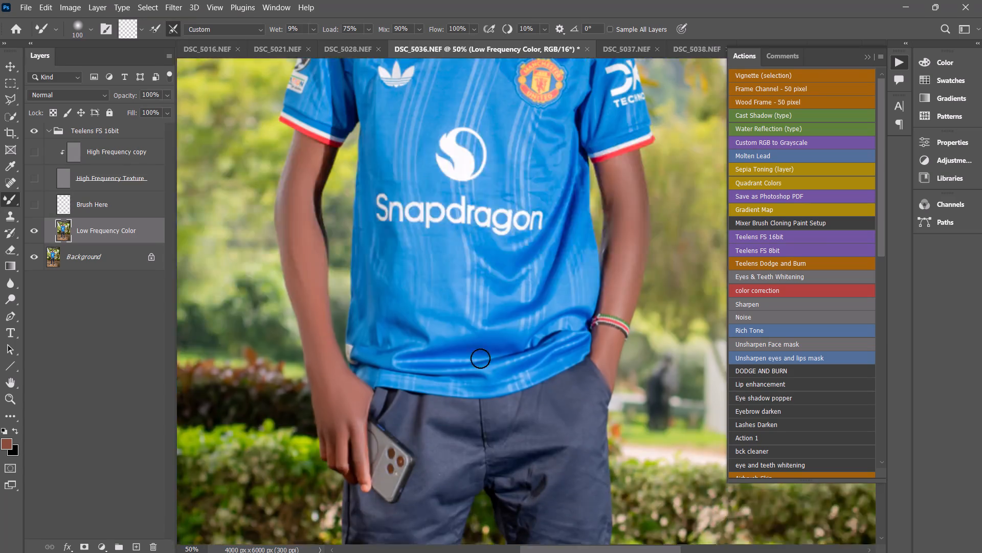
scroll(480, 358, up, 1)
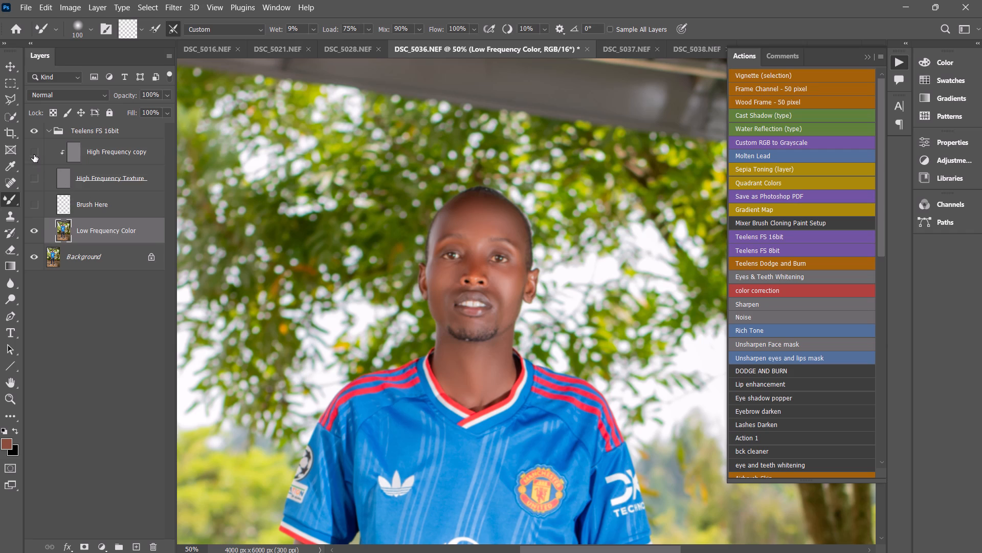
click(34, 155)
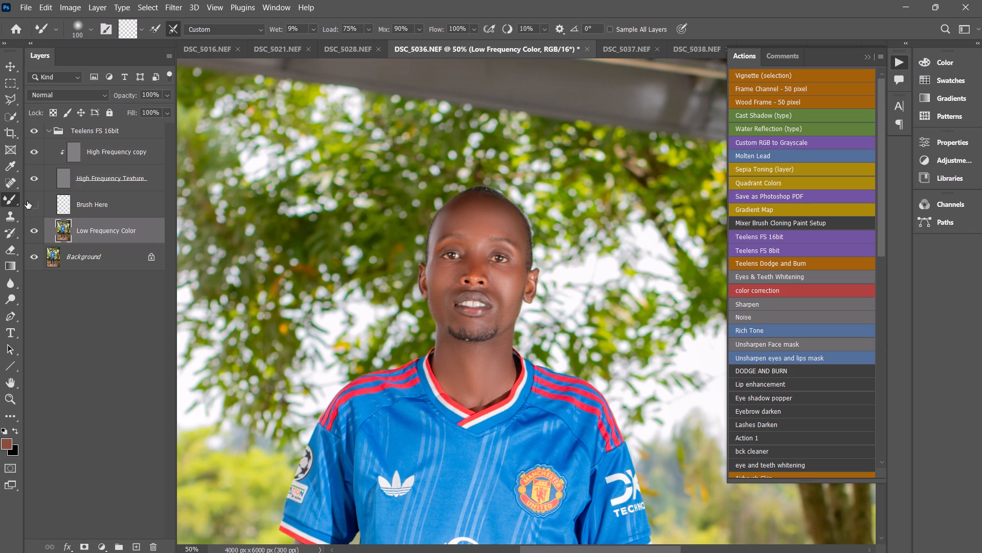
click(34, 201)
Lower the Low Frequency Color layer's opacity to 63%.
click(165, 92)
drag(163, 111, 162, 112)
drag(162, 112, 153, 112)
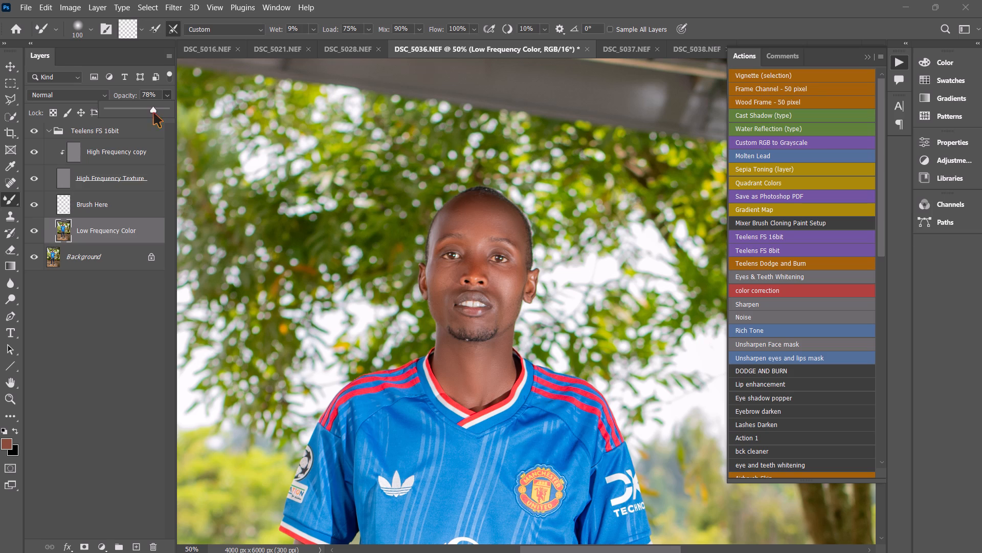
click(153, 110)
drag(153, 110, 144, 110)
Lower the High Frequency copy layer's opacity to 71%.
click(148, 148)
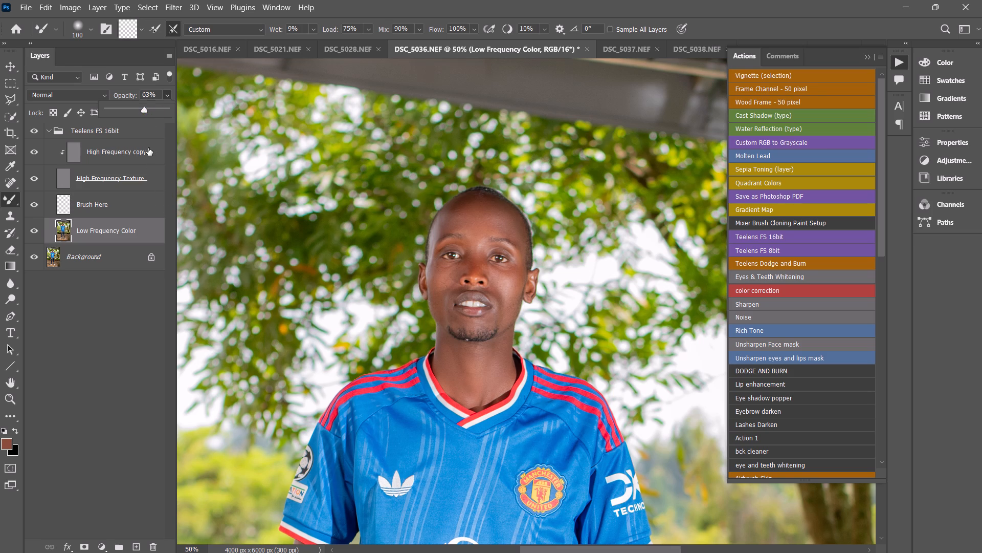
click(166, 93)
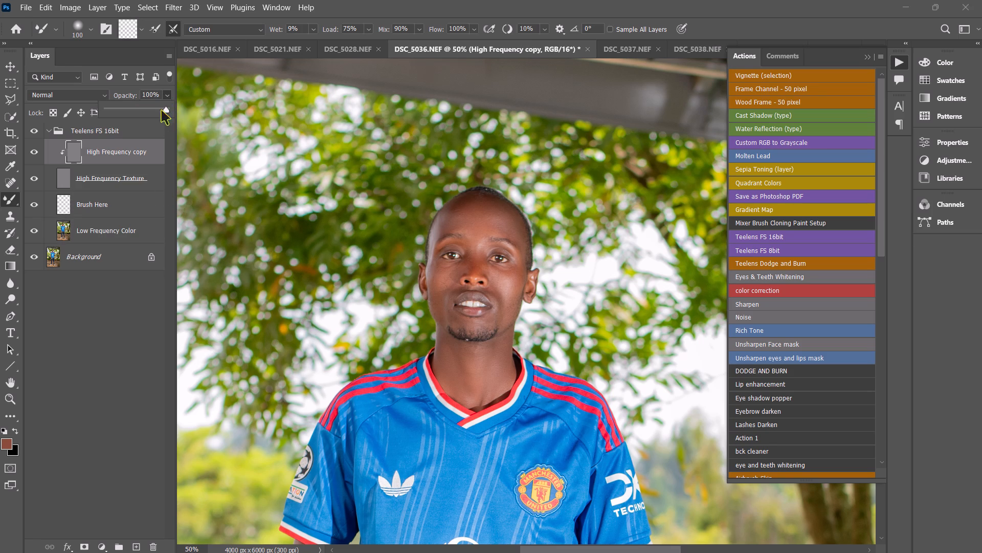
drag(160, 104, 151, 107)
drag(165, 111, 149, 111)
Collapse the Teelens FS 16bit layer group.
key(ctrl+minus)
key(ctrl+minus)
key(ctrl+minus)
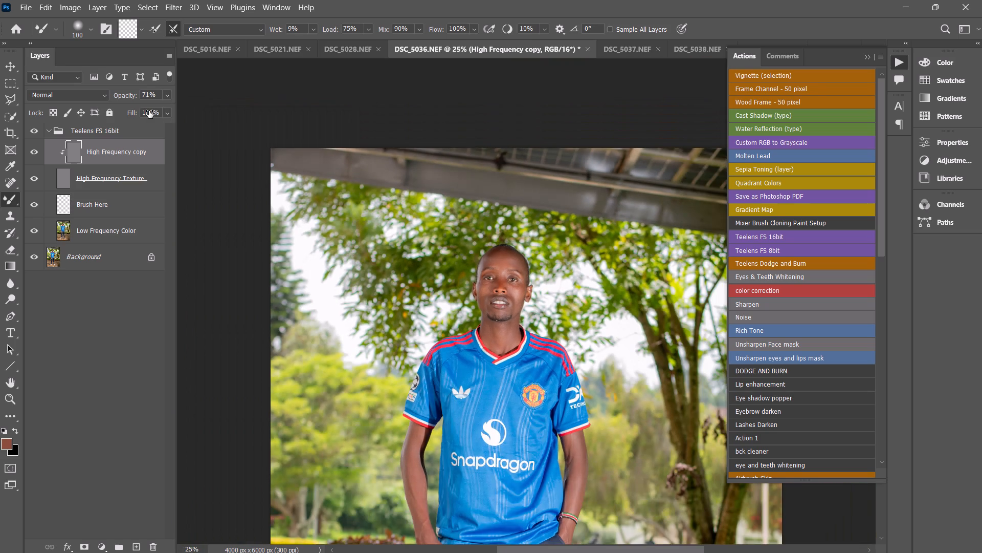
key(ctrl+minus)
key(ctrl+minus)
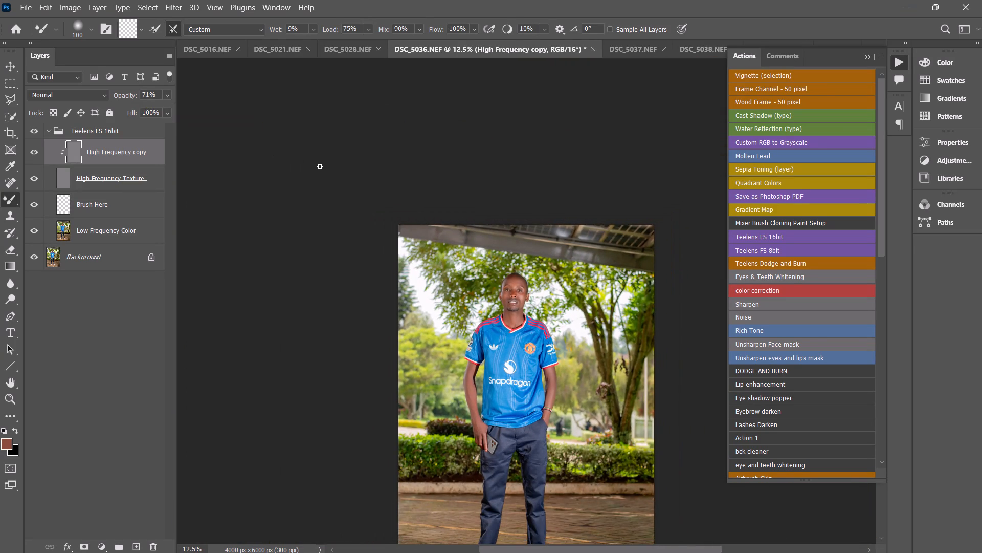
scroll(320, 166, down, 1)
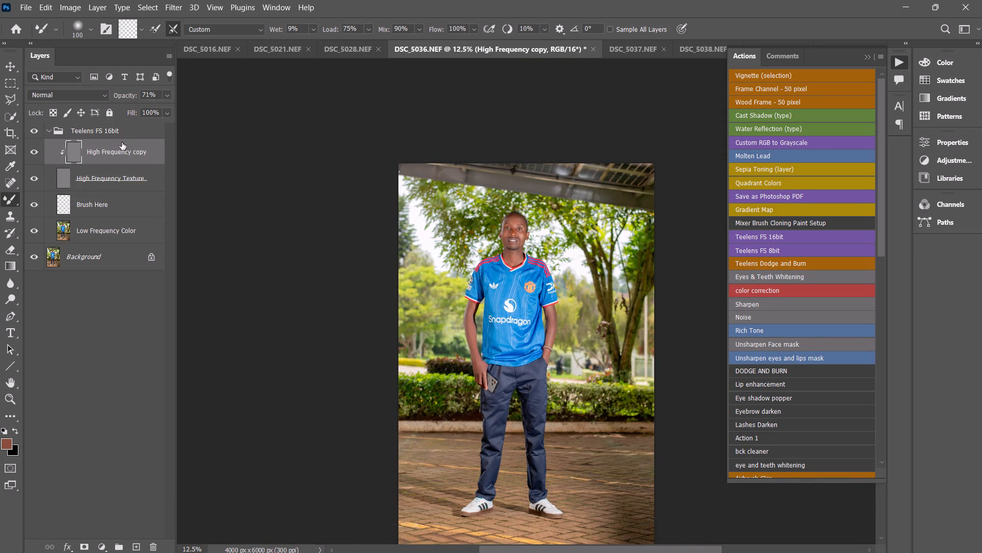
click(47, 128)
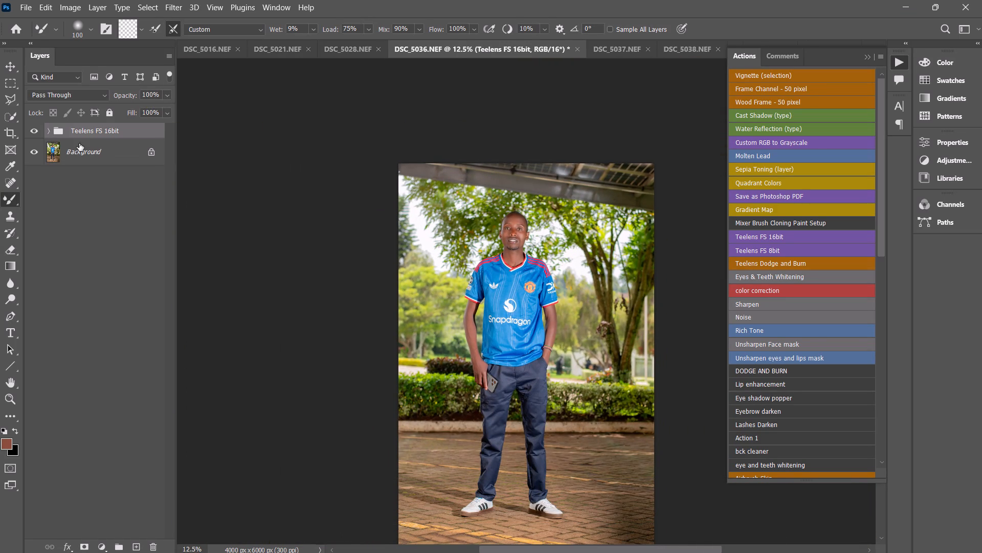
Stamp all visible layers into a new merged layer above the Teelens FS 16bit group.
key(ctrl+alt+shift+e)
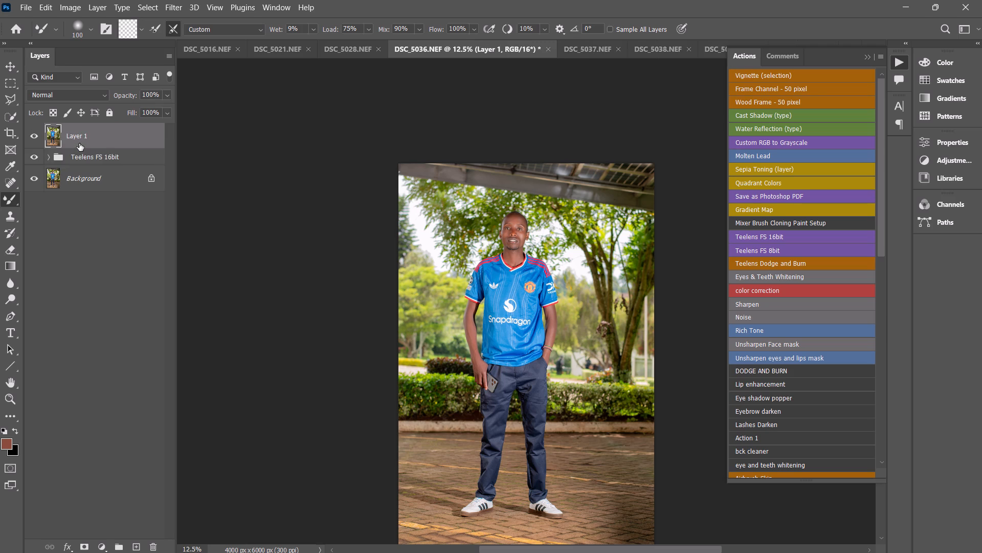
Add an empty layer on top of the stack and set its blend mode to Color.
click(137, 546)
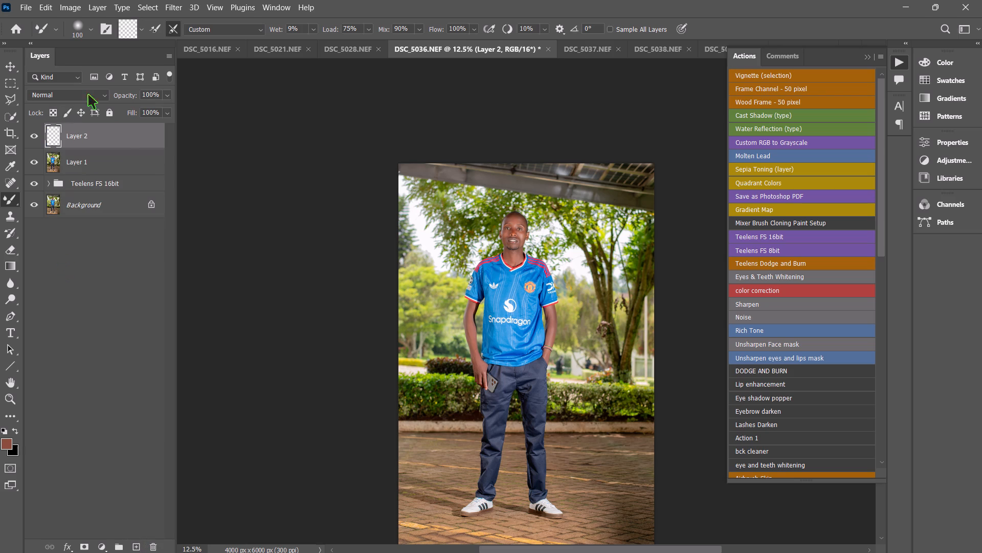
click(90, 94)
click(51, 395)
Sample the facial skin tone and paint it over the nose, cheeks, mouth and jaw with a 90 px Brush.
right_click(12, 199)
click(72, 198)
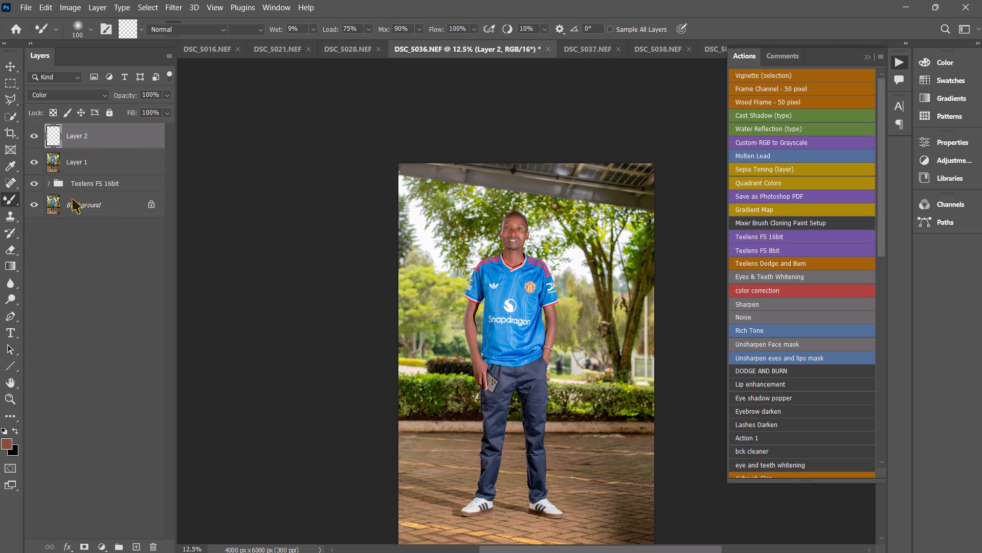
key(ctrl+equal)
key(ctrl+equal)
key(ctrl+equal)
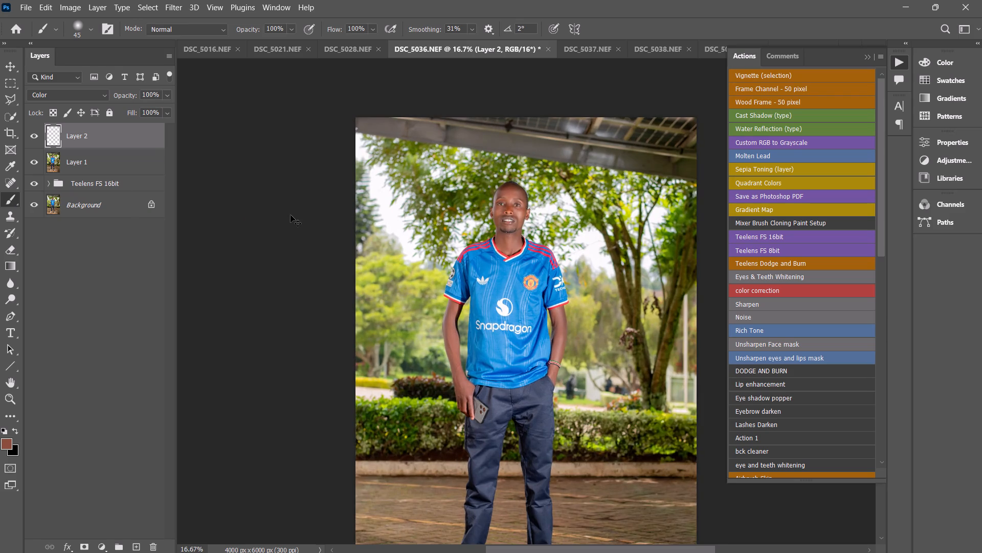
key(ctrl+equal)
key(ctrl+equal)
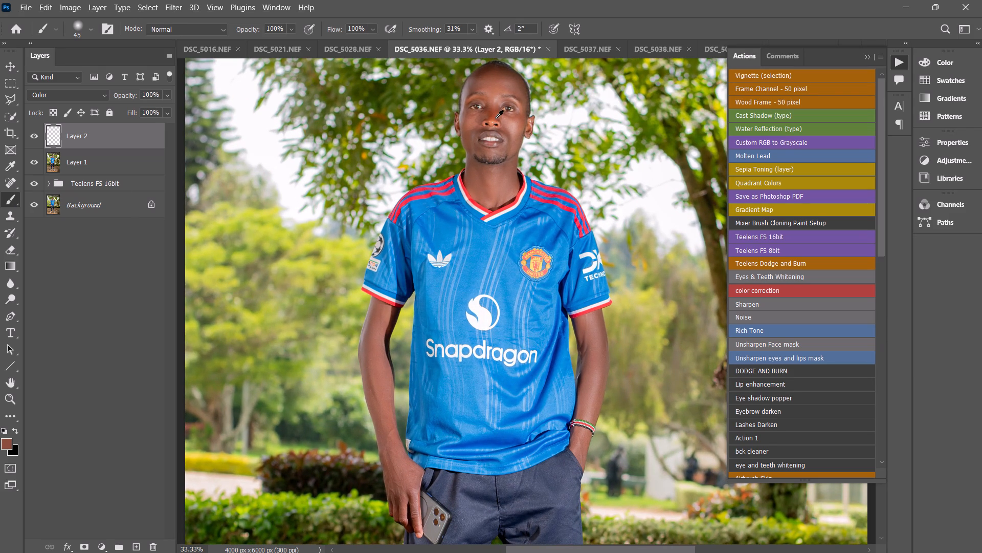
alt+drag(496, 118, 489, 110)
text(]]]]])
drag(489, 110, 476, 132)
drag(486, 121, 470, 121)
drag(470, 121, 460, 115)
drag(460, 115, 508, 128)
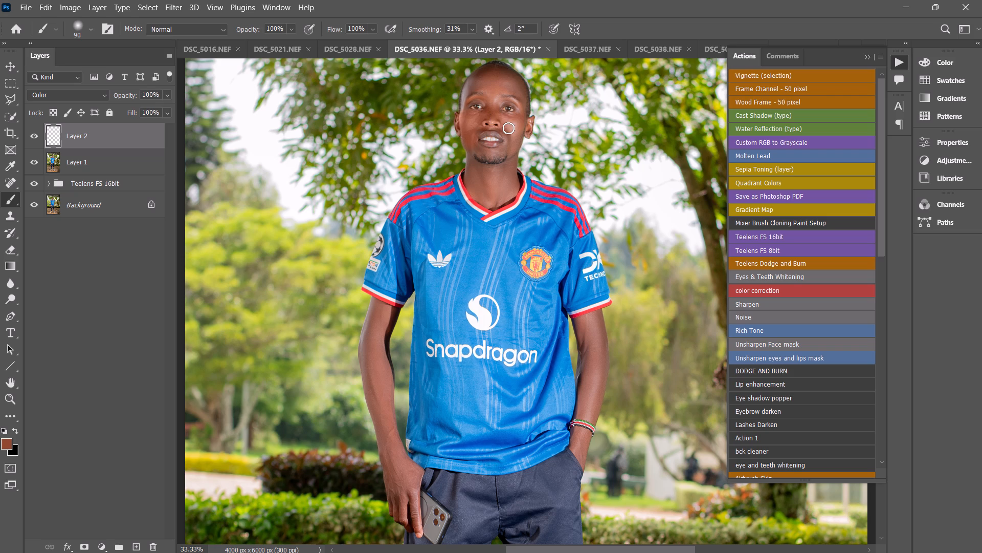
drag(508, 128, 498, 150)
drag(498, 150, 470, 160)
Paint the sampled skin tone over the neck down to the collar, enlarging the brush to 125 px.
key(bracketright)
drag(470, 160, 476, 189)
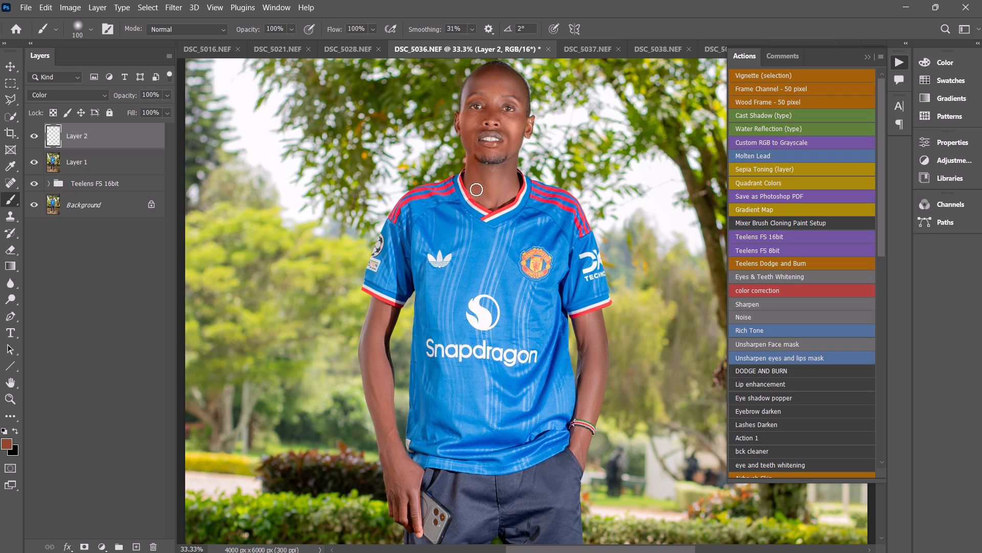
drag(476, 189, 478, 191)
key(bracketright)
drag(478, 191, 482, 173)
drag(482, 173, 505, 191)
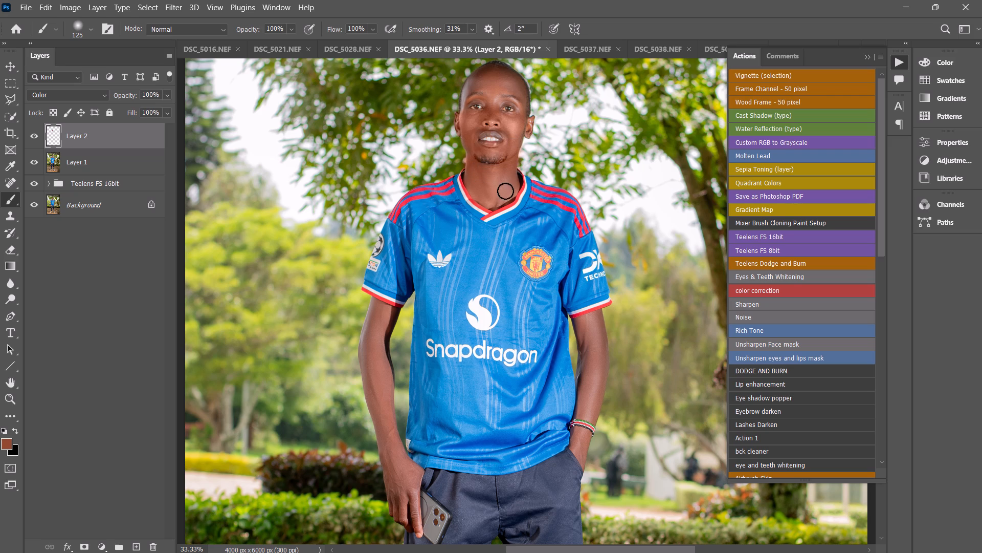
drag(505, 191, 492, 182)
drag(492, 182, 480, 204)
Paint the skin tone along the side of the face at 90 px and across the forehead at 125 px.
text([[)
drag(517, 132, 514, 92)
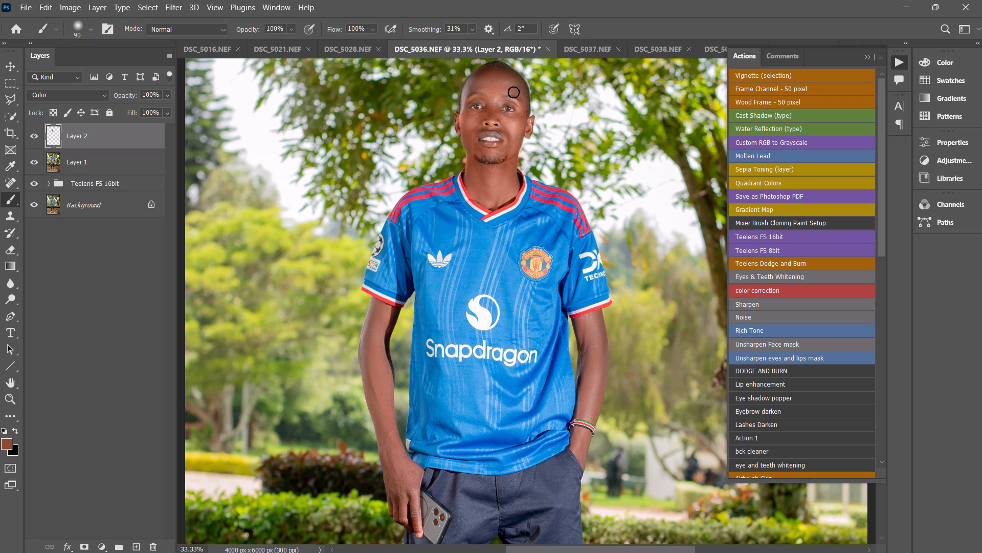
text(]])
drag(514, 92, 489, 101)
drag(489, 101, 472, 83)
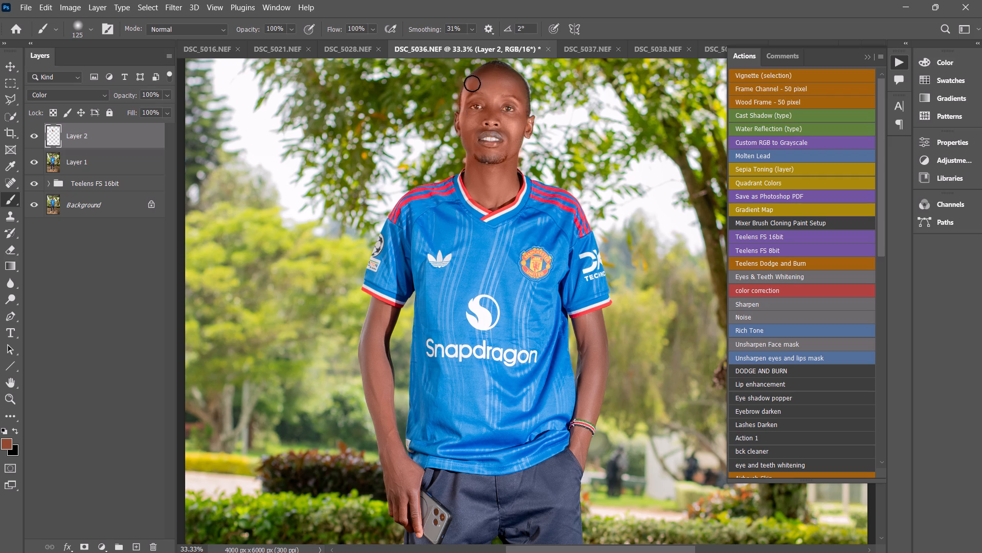
drag(472, 83, 512, 87)
drag(512, 87, 520, 99)
Paint the skin tone over the phone-side arm from sleeve to wrist and hand with a 150 px brush.
scroll(487, 238, down, 1)
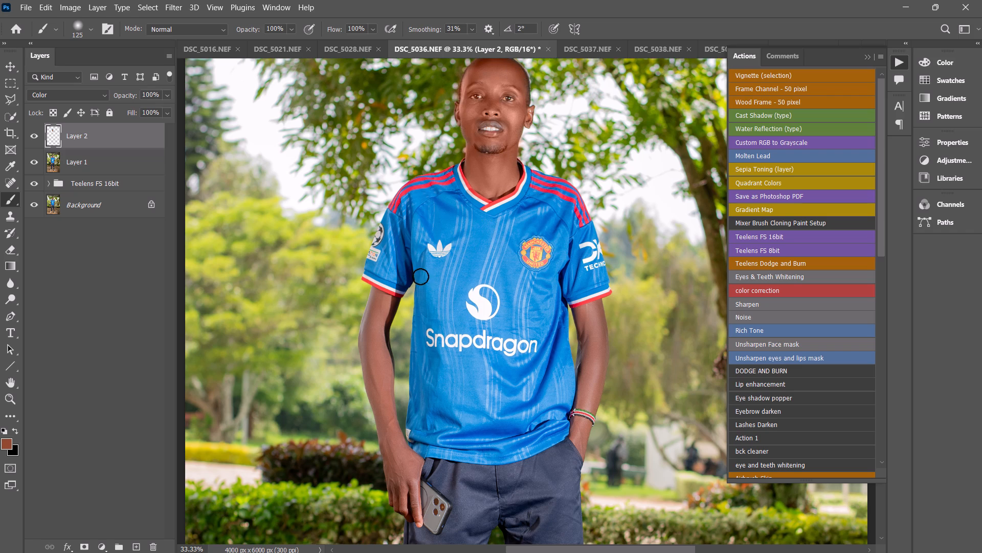
key(bracketright)
drag(370, 286, 378, 246)
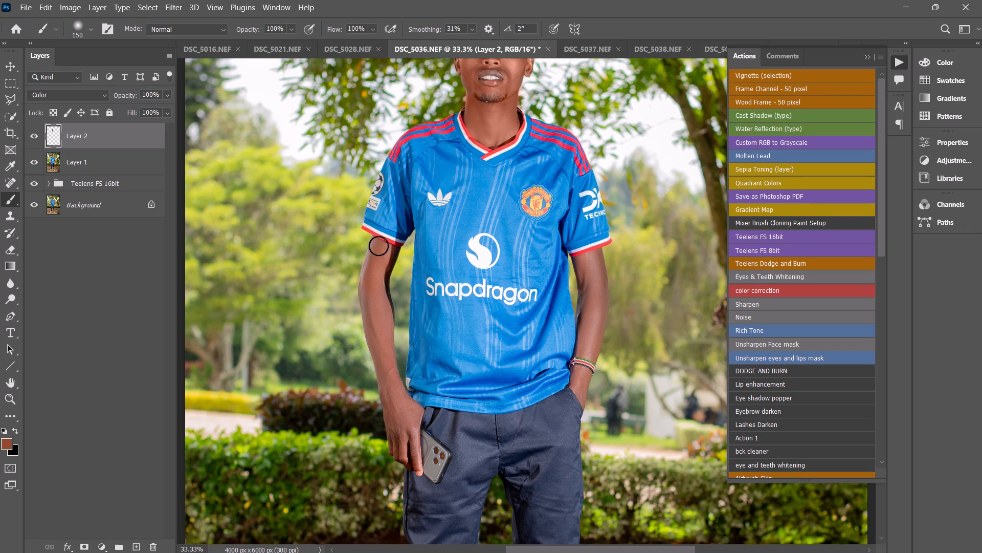
drag(378, 246, 389, 354)
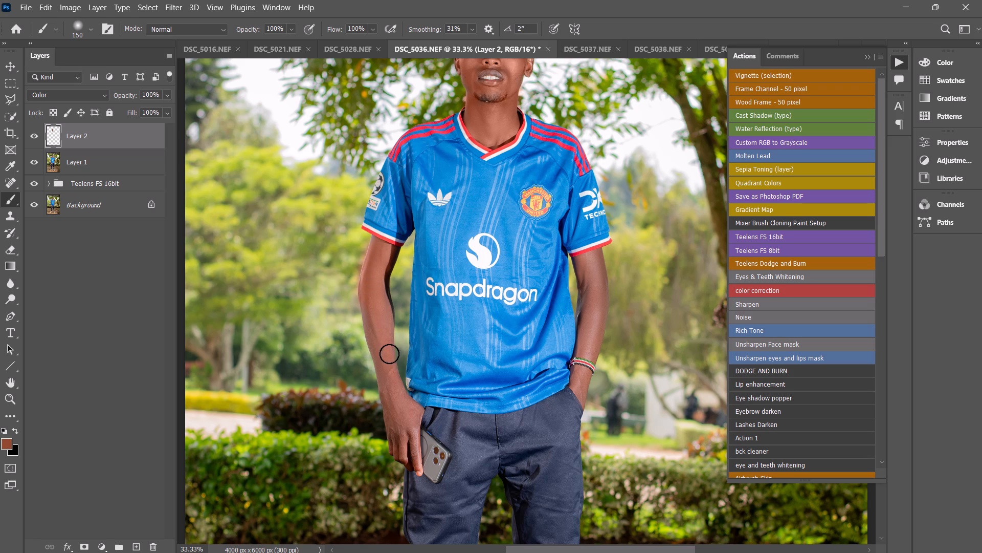
drag(389, 354, 380, 304)
drag(380, 304, 372, 315)
drag(372, 315, 375, 258)
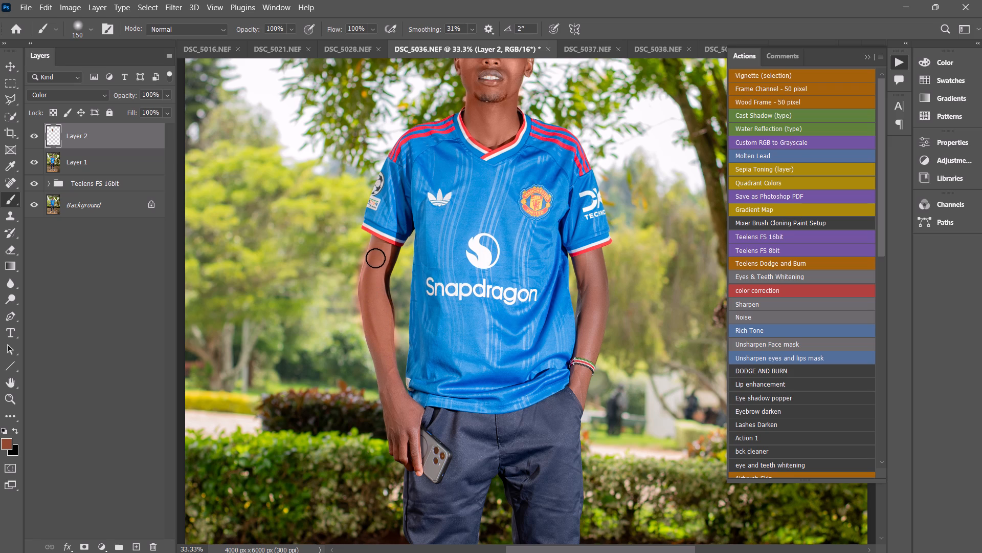
drag(375, 258, 387, 390)
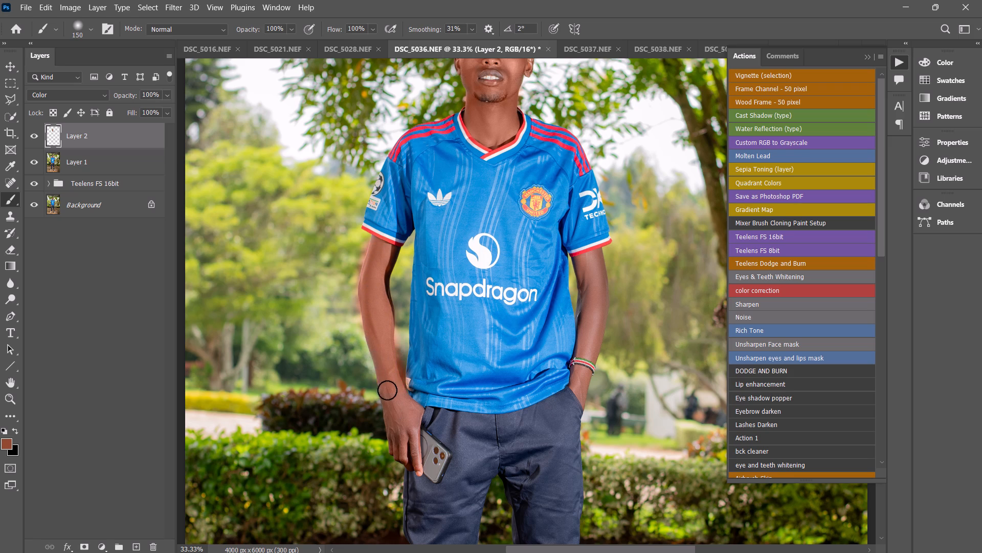
drag(387, 390, 395, 397)
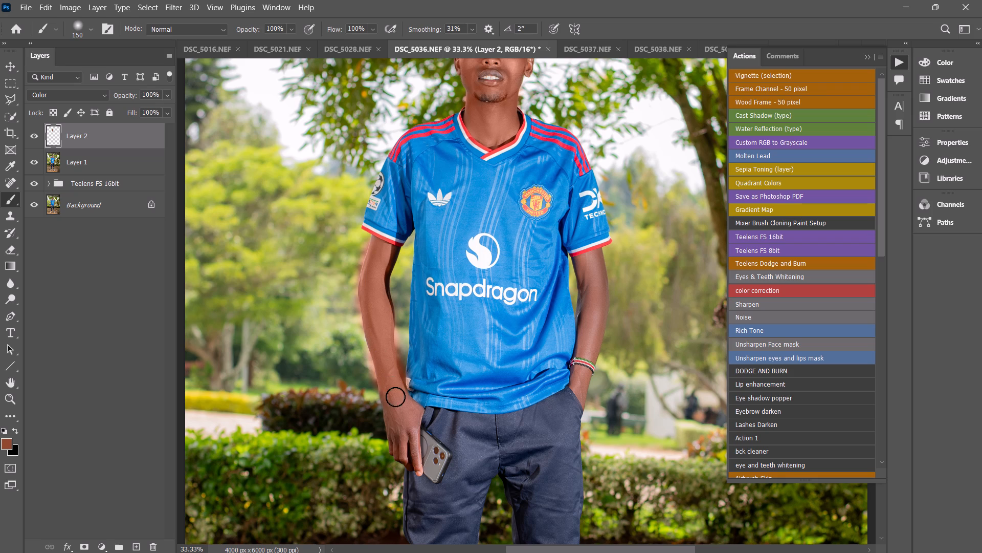
drag(395, 397, 389, 404)
drag(389, 404, 406, 407)
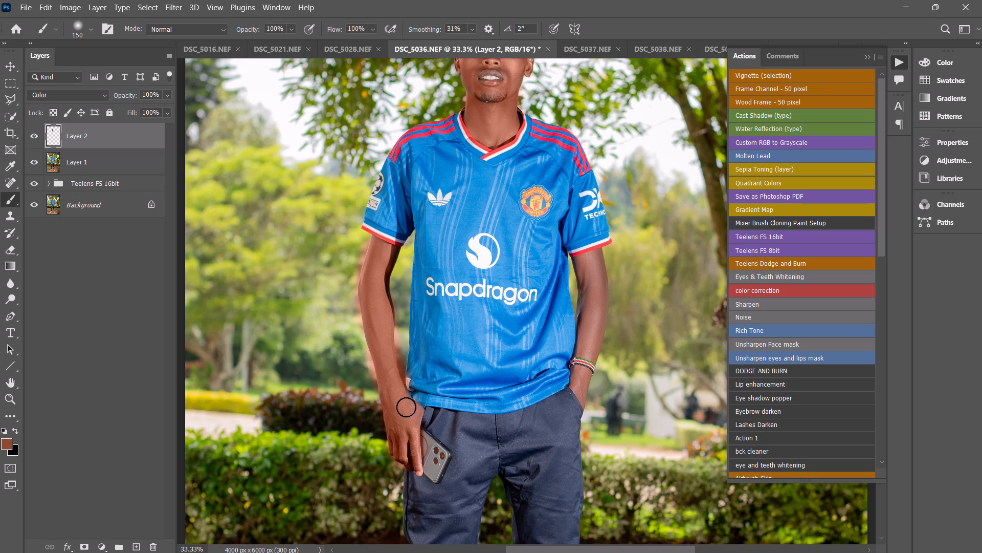
drag(406, 407, 403, 403)
Paint the sampled skin tone at 150 px over the pocketed hand and up that arm to the sleeve.
drag(574, 388, 581, 388)
drag(581, 388, 583, 397)
drag(581, 360, 588, 337)
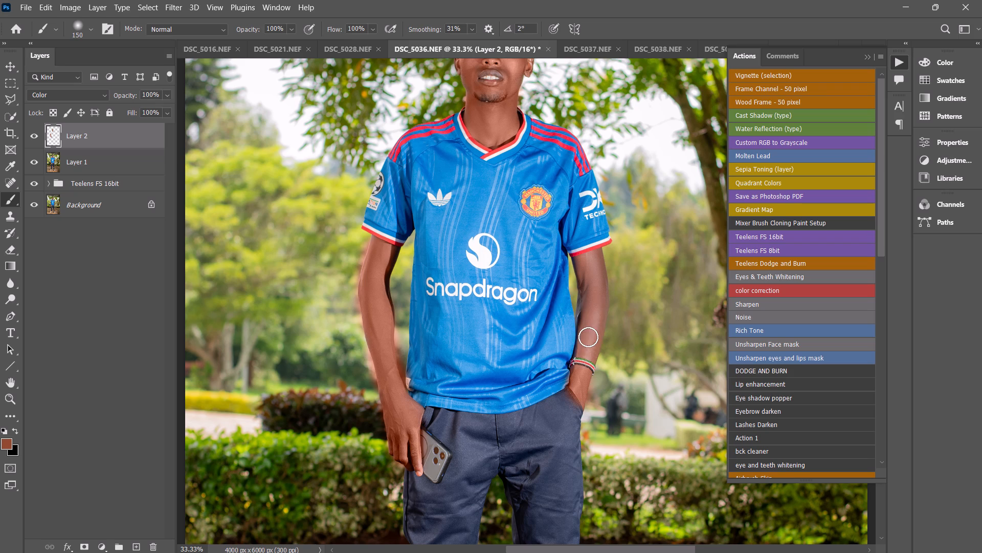
drag(588, 337, 596, 315)
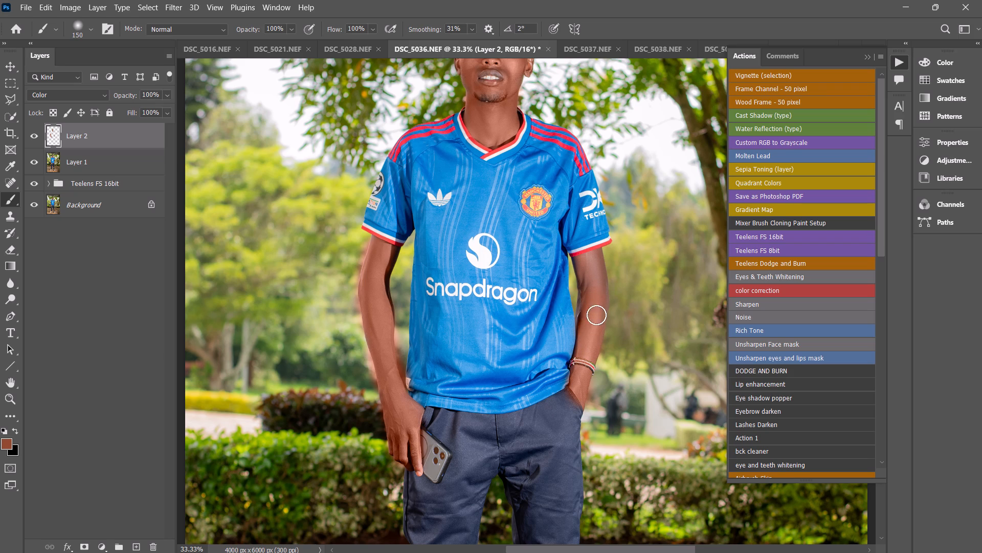
drag(596, 315, 590, 290)
drag(590, 290, 594, 257)
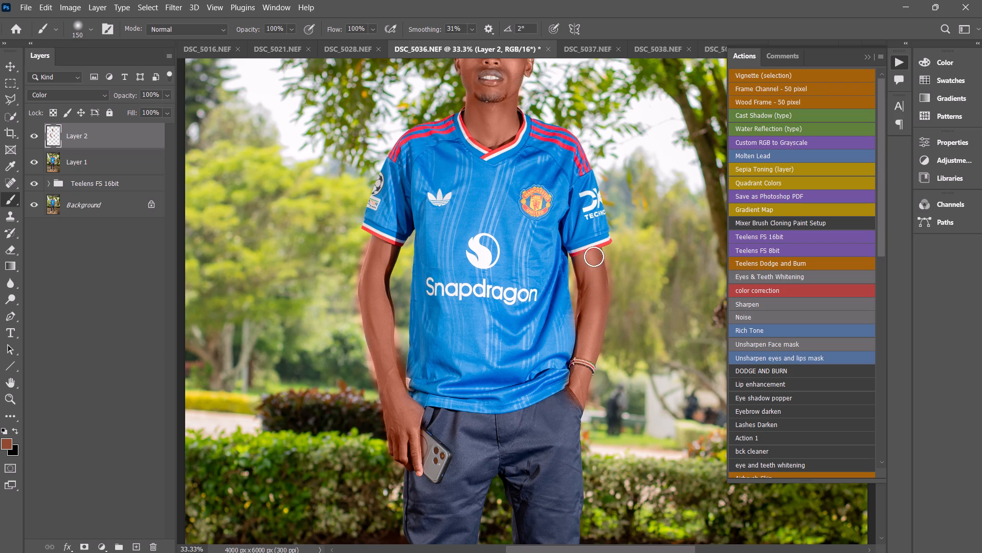
drag(594, 257, 607, 282)
Erase the skin-tone spill around the pocketed arm, along the shirt, pocket, outer edge and sleeve hem, with a 100 px Eraser.
key(e)
key(e)
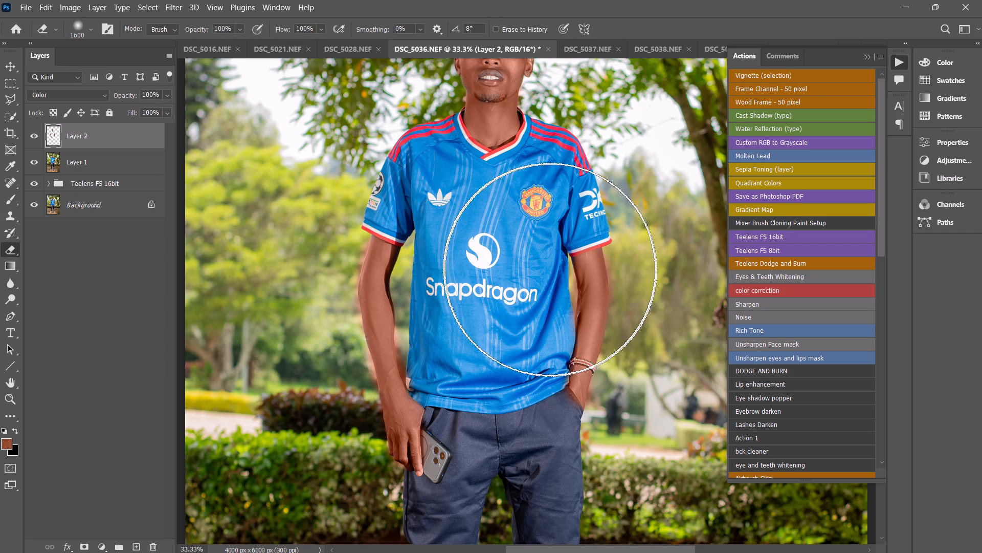
key(bracketleft)
key(bracketleft)
key(bracketleft)
key(bracketleft)
key(bracketleft)
key(bracketleft)
key(bracketleft)
key(bracketleft)
key(bracketleft)
key(bracketleft)
key(bracketleft)
key(bracketleft)
key(bracketleft)
key(bracketleft)
key(bracketleft)
key(bracketleft)
key(bracketleft)
key(bracketleft)
key(bracketleft)
key(bracketleft)
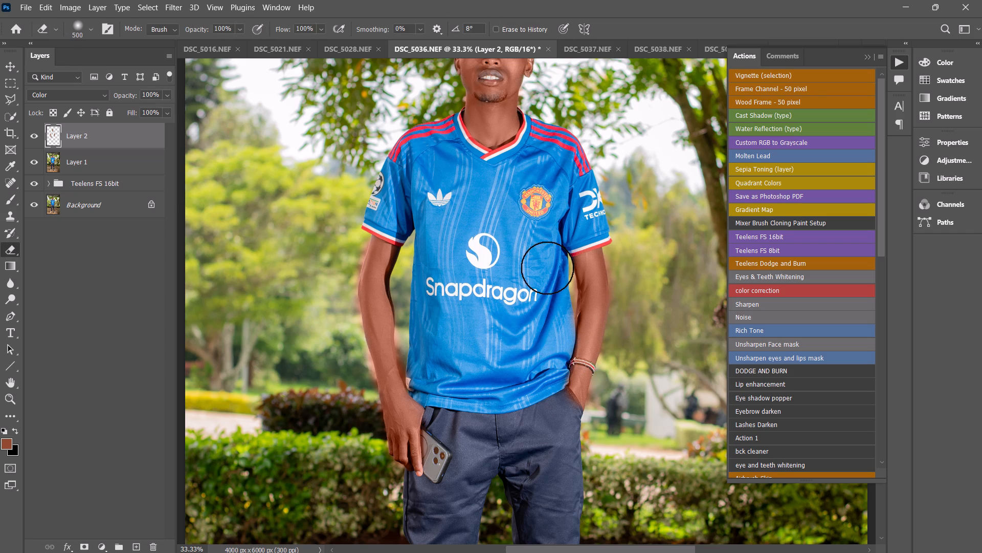
text([[[[[)
drag(547, 268, 548, 269)
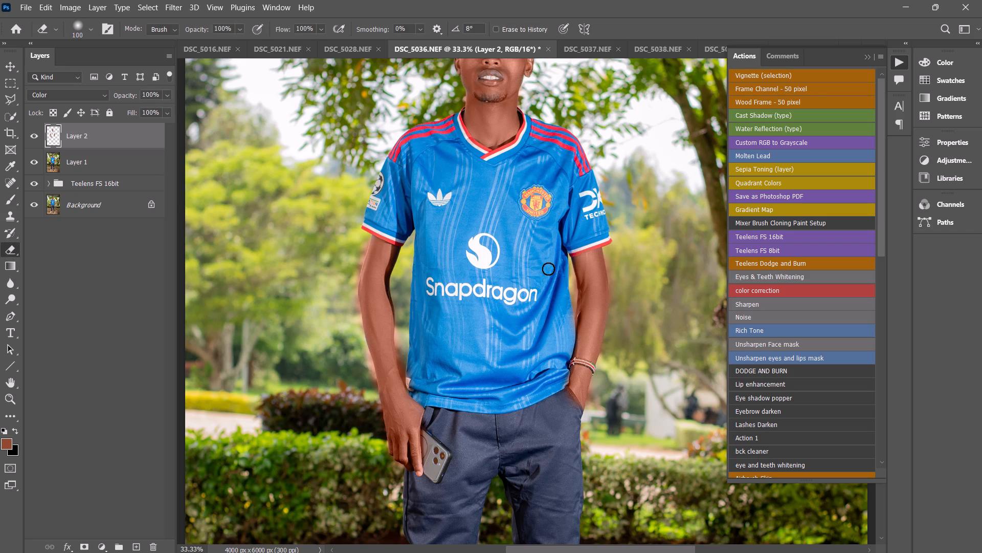
drag(548, 269, 572, 303)
drag(572, 303, 575, 406)
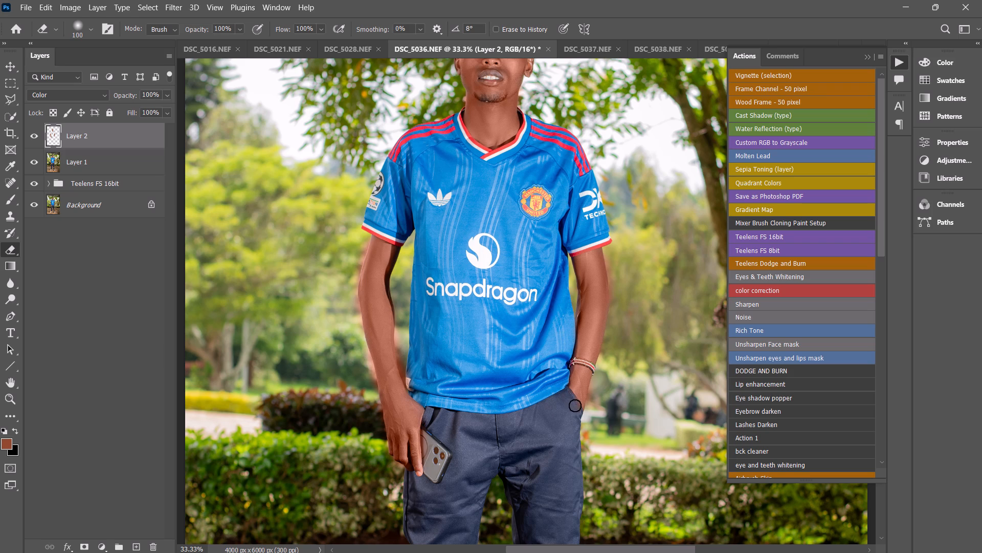
drag(575, 406, 605, 353)
drag(605, 353, 610, 256)
drag(610, 256, 616, 273)
drag(615, 258, 563, 254)
Erase the skin-tone spill around the phone-side arm, from the sleeve hem along both edges, including the hand and phone.
drag(405, 245, 361, 255)
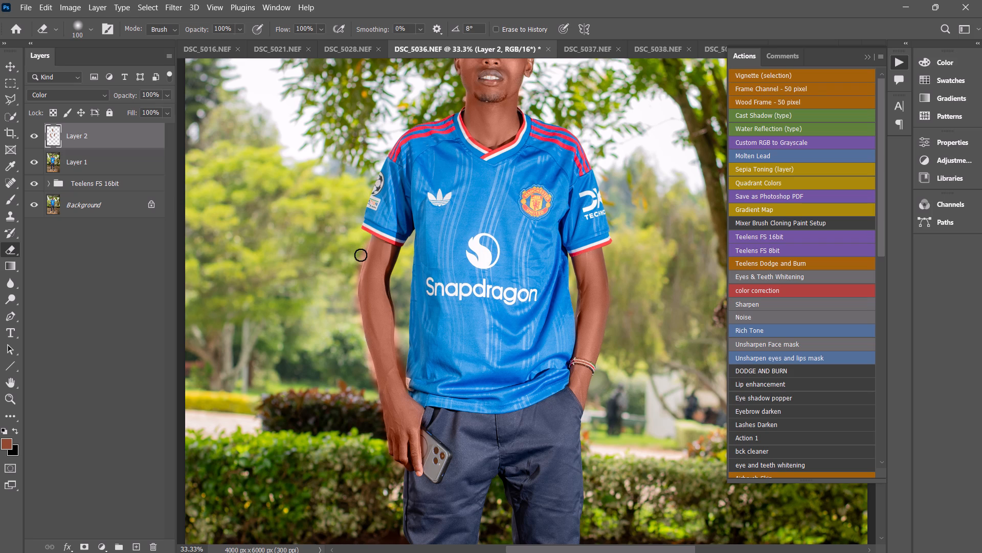
drag(361, 255, 350, 287)
drag(354, 268, 352, 314)
drag(352, 314, 364, 367)
drag(364, 367, 372, 418)
drag(372, 418, 385, 479)
drag(428, 490, 423, 435)
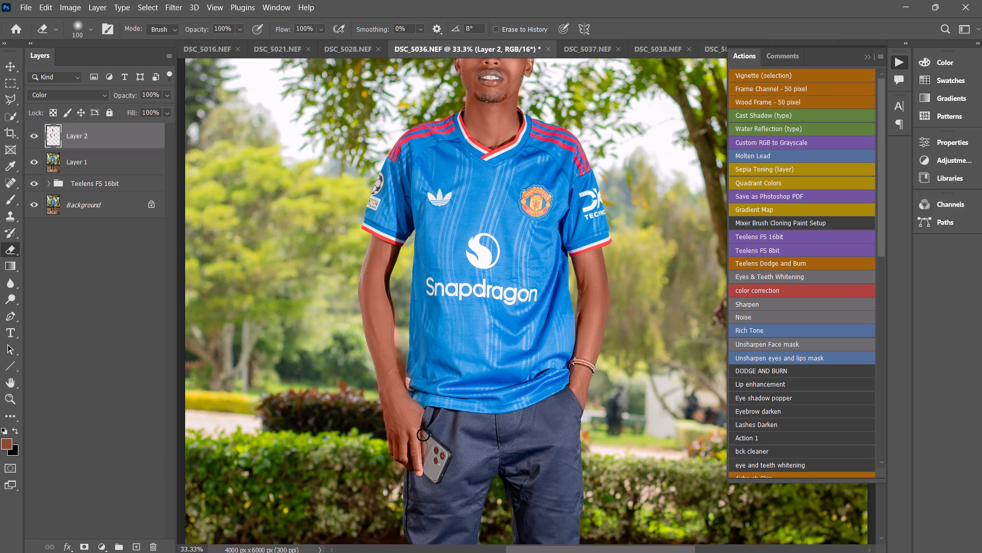
drag(423, 435, 404, 366)
drag(404, 366, 400, 347)
click(408, 378)
drag(408, 378, 395, 295)
Erase the skin-tone spill along the shirt collar, beside the neck and around the outline of the head.
scroll(418, 223, up, 8)
drag(441, 244, 450, 242)
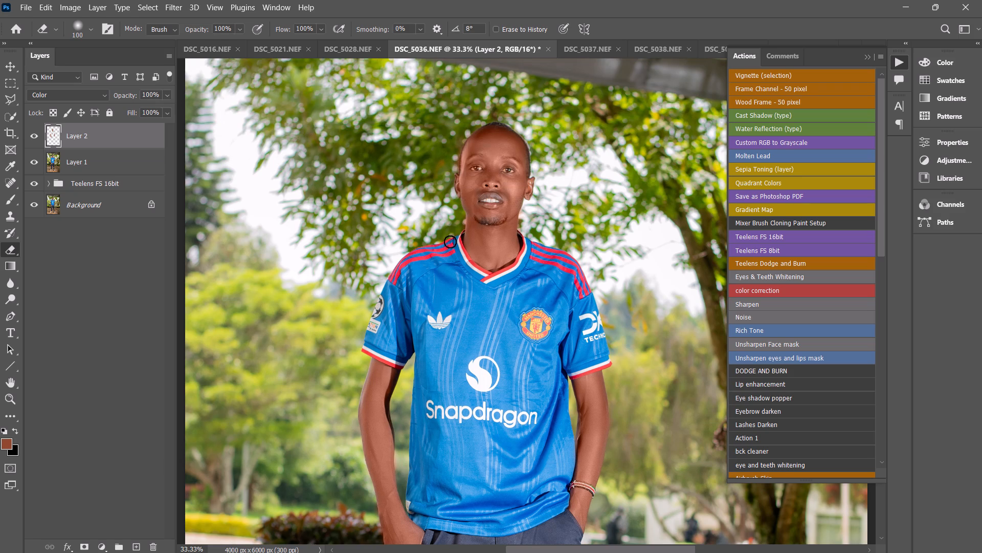
drag(450, 242, 462, 263)
drag(462, 263, 512, 272)
drag(512, 272, 525, 228)
drag(525, 228, 527, 206)
click(448, 193)
drag(449, 167, 455, 157)
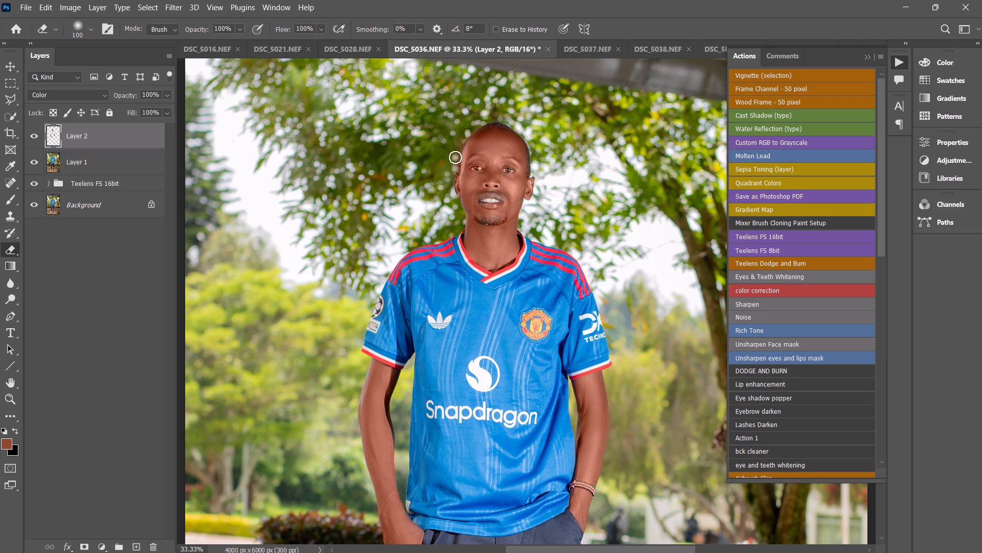
drag(455, 157, 489, 120)
drag(489, 120, 534, 178)
Erase the skin tone from the mouth with a 45 px Eraser and from both eyes at 35 px.
text([[[[[[[[)
click(500, 206)
key(bracketleft)
key(bracketleft)
drag(507, 171, 514, 171)
click(479, 170)
Lower the opacity of the Color-mode Layer 2 to 18%.
click(168, 92)
drag(161, 110, 144, 111)
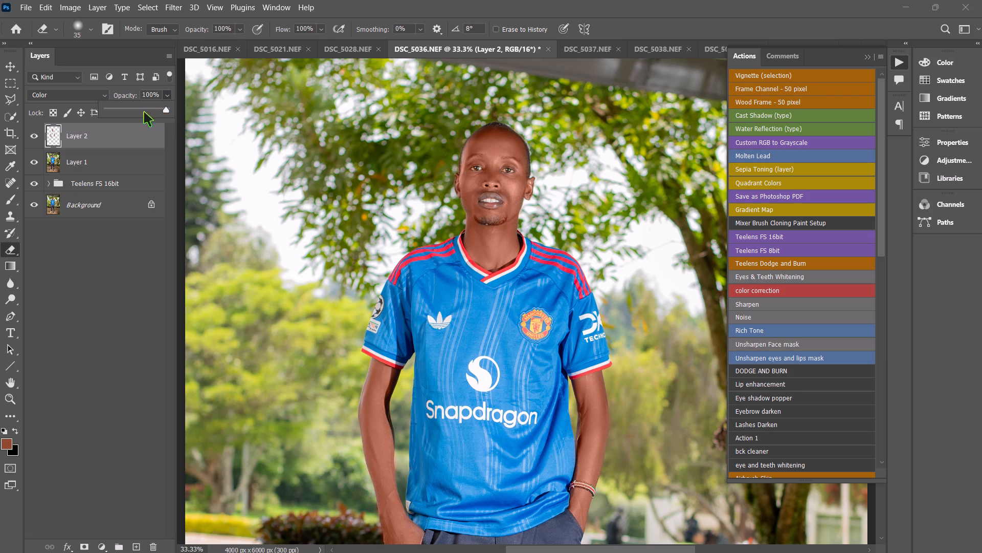
drag(144, 111, 128, 111)
drag(127, 111, 119, 111)
drag(119, 111, 118, 111)
Run the "eye and teeth whitening" action on the portrait.
click(784, 466)
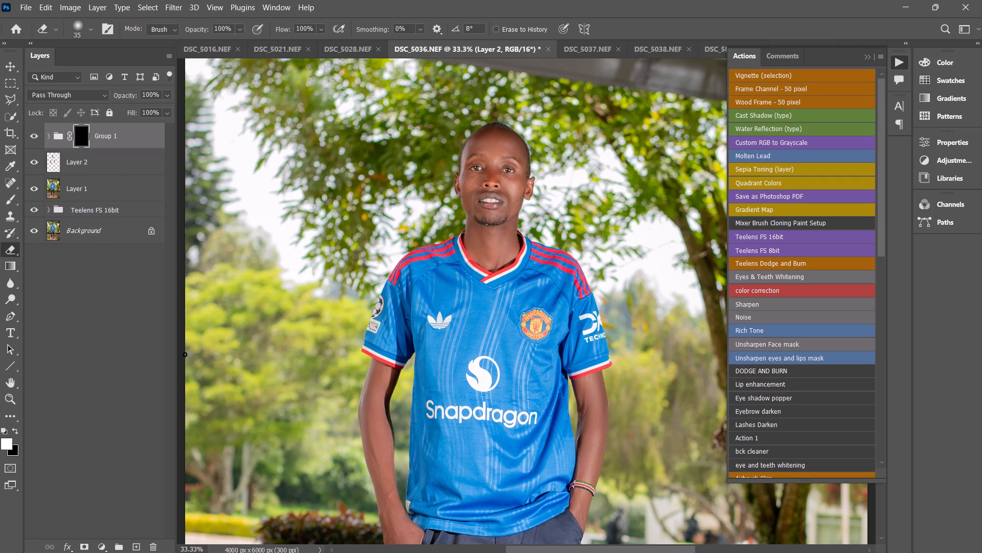
Paint the whitening into both eyes on the Group 1 mask with a 20 px white Brush.
right_click(10, 200)
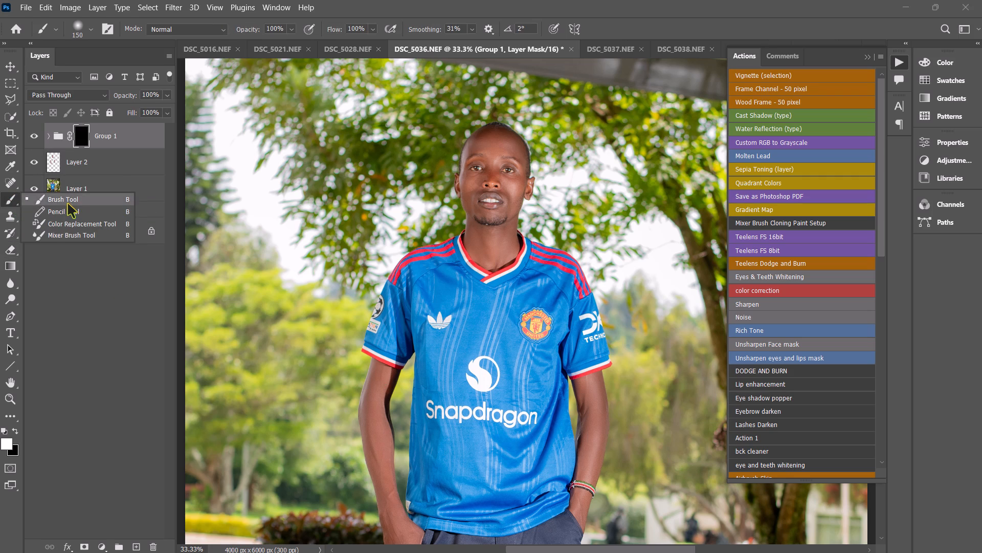
click(68, 203)
key(ctrl+equal)
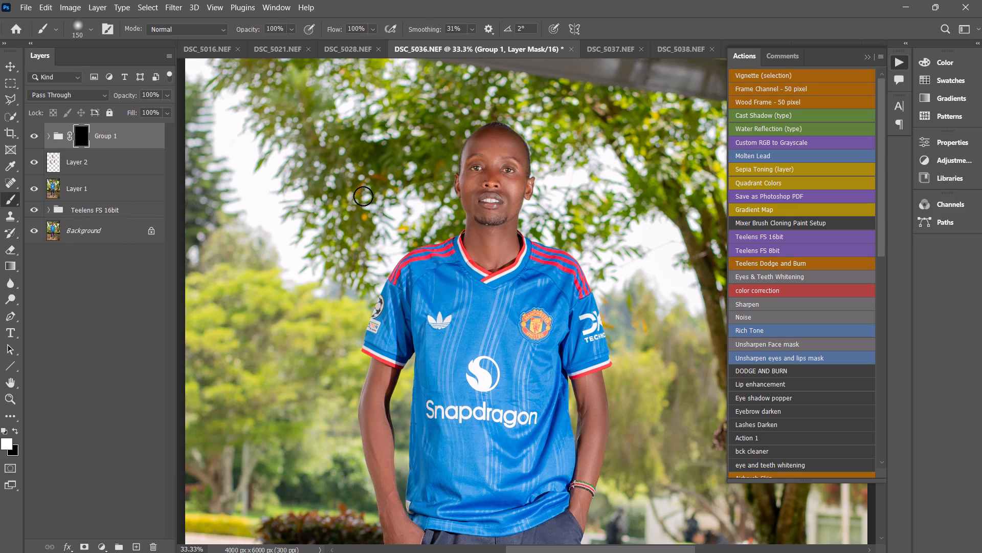
scroll(479, 131, up, 1)
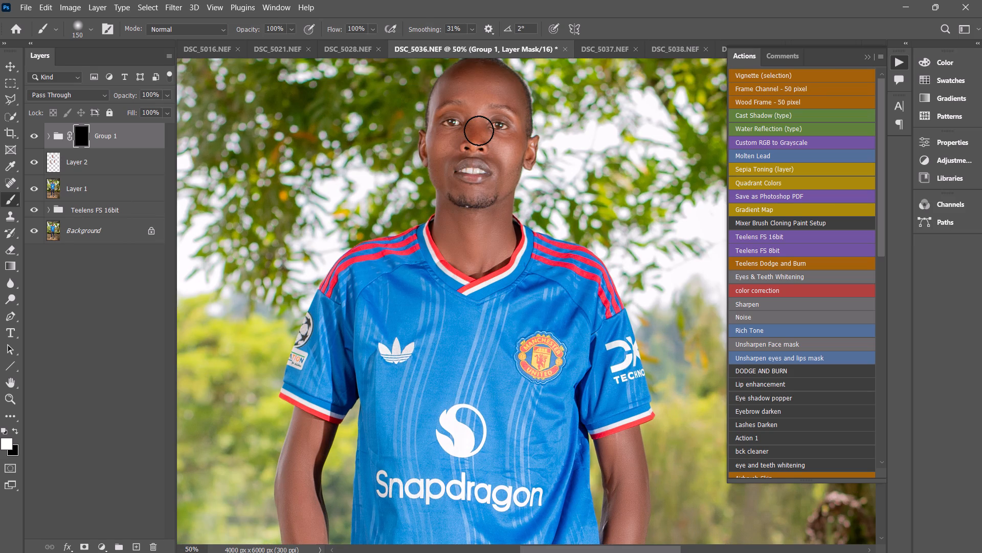
text([[[[[[[[[[[[[)
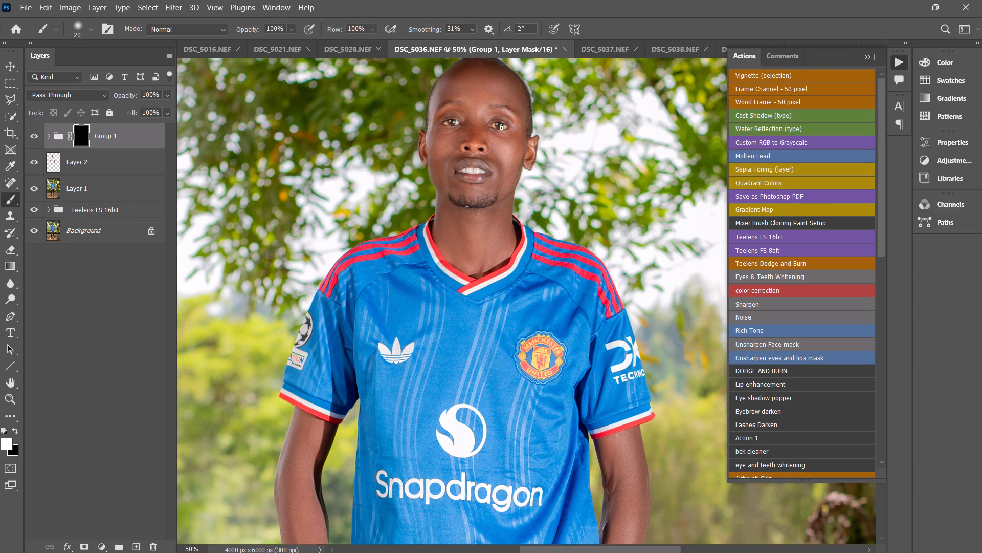
triple_click(503, 126)
click(506, 126)
click(503, 126)
click(506, 126)
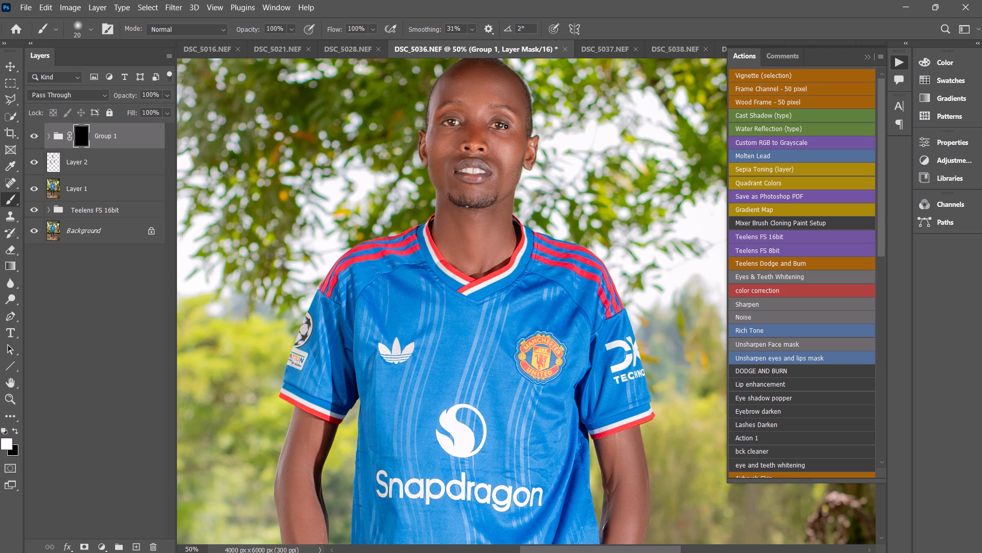
triple_click(503, 126)
click(503, 128)
click(506, 128)
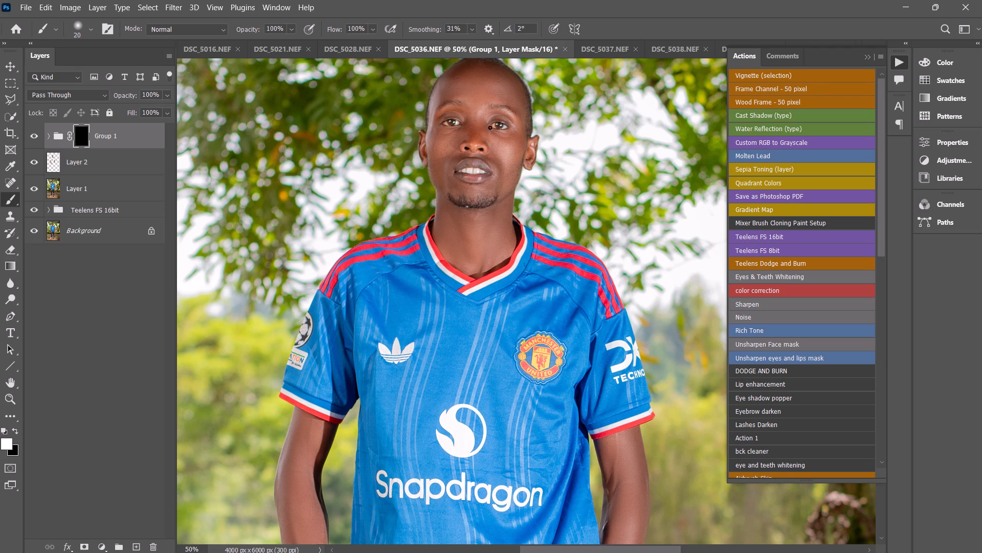
triple_click(493, 125)
triple_click(496, 126)
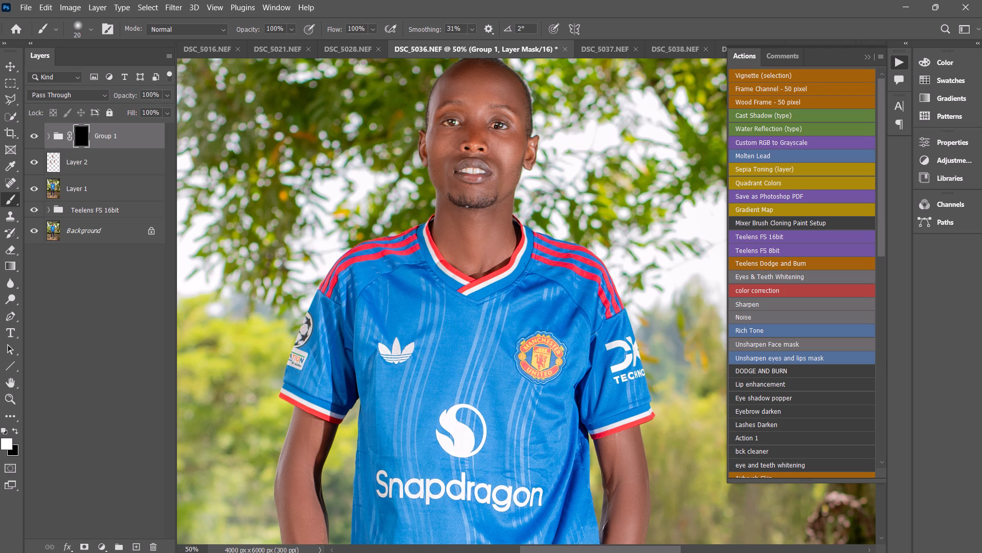
click(496, 127)
triple_click(491, 127)
triple_click(494, 124)
click(447, 125)
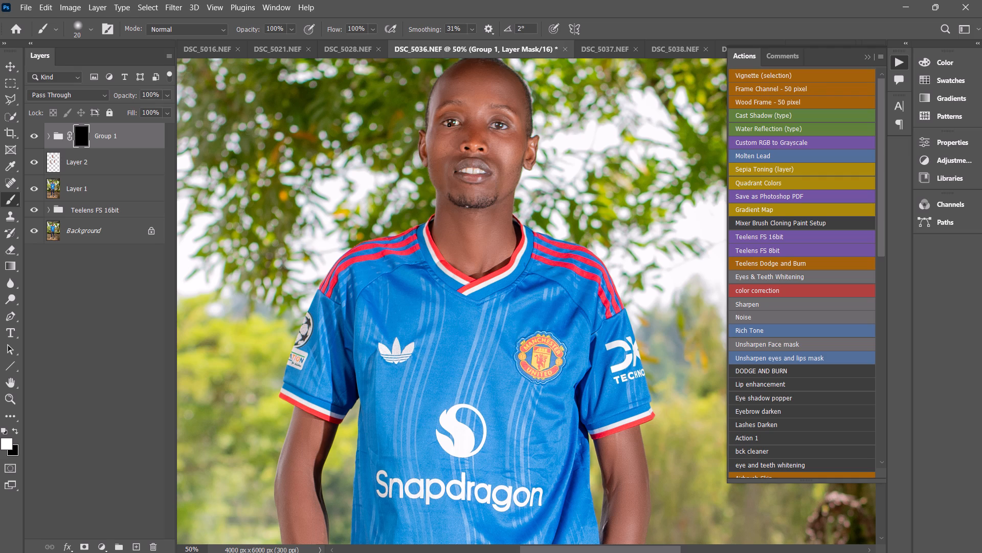
click(457, 122)
Paint the whitening over the teeth on the Group 1 mask with a 25 px Brush.
key(bracketright)
drag(462, 171, 471, 171)
drag(471, 171, 473, 171)
drag(473, 171, 473, 172)
Erase the whitening spill from the lips, the skin around both eyes and the irises with a 45 px Eraser on the Group 1 mask.
key(e)
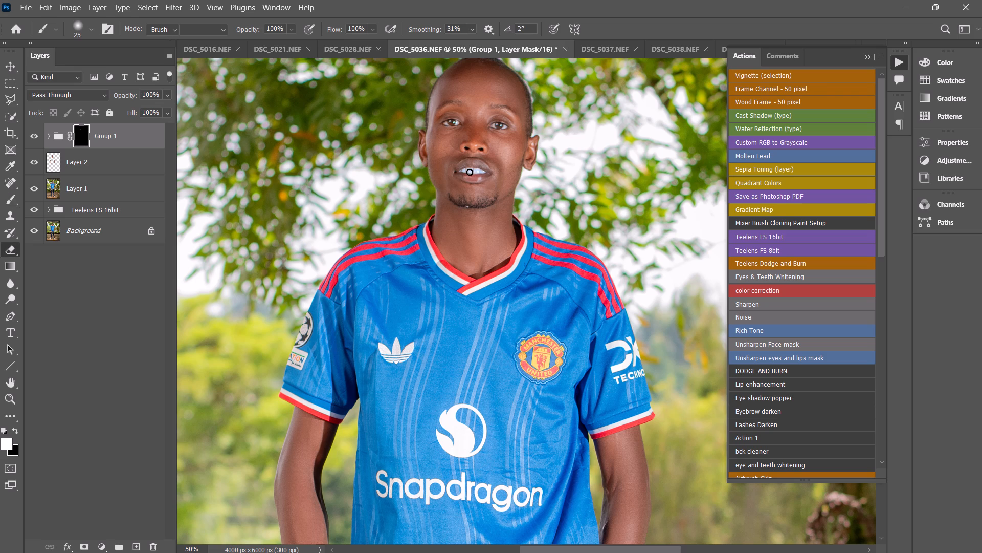
text(]])
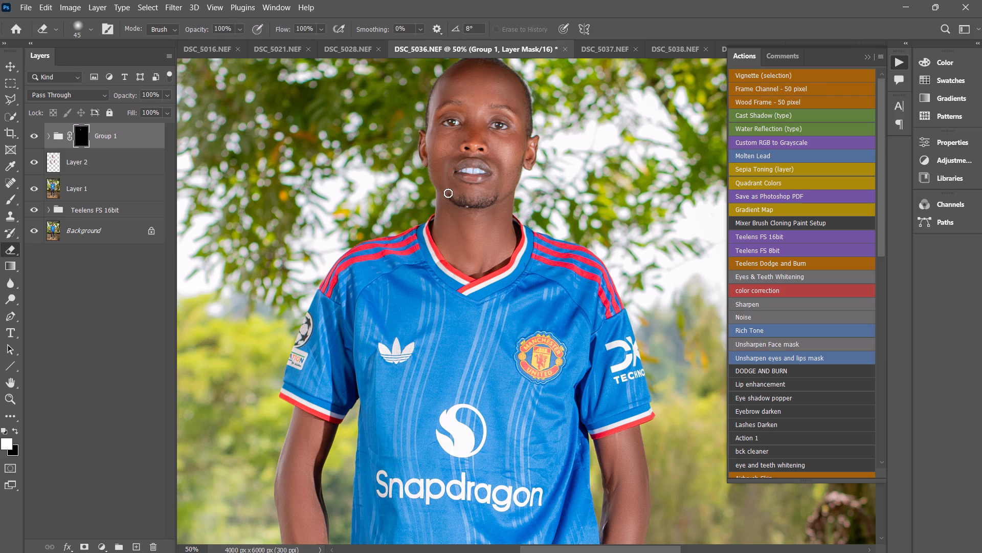
drag(448, 193, 472, 180)
drag(472, 180, 453, 169)
drag(442, 131, 467, 125)
drag(467, 125, 467, 123)
drag(465, 118, 442, 115)
click(451, 121)
drag(486, 132, 502, 115)
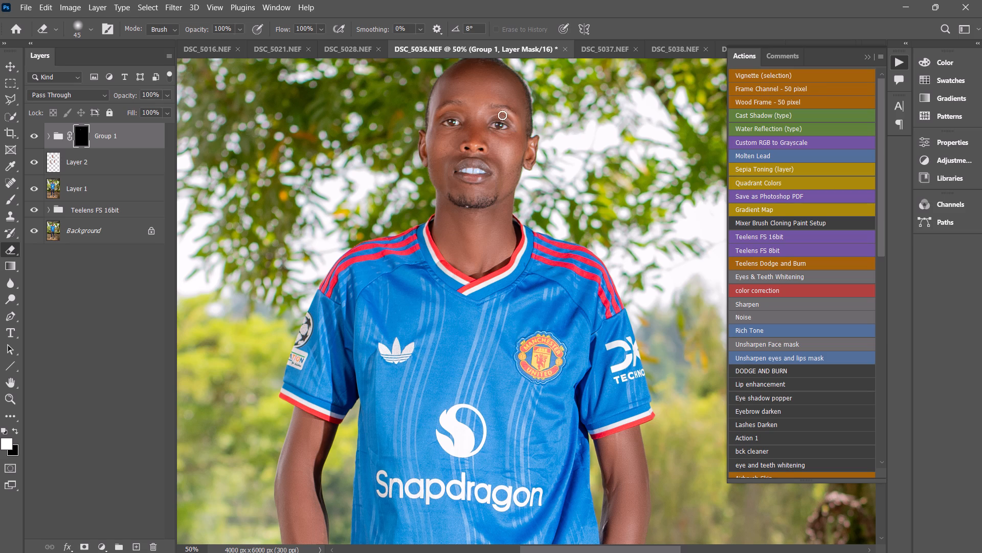
drag(502, 115, 484, 123)
click(498, 123)
Lower the opacity of Group 1 to 57%.
click(168, 96)
drag(164, 109, 141, 109)
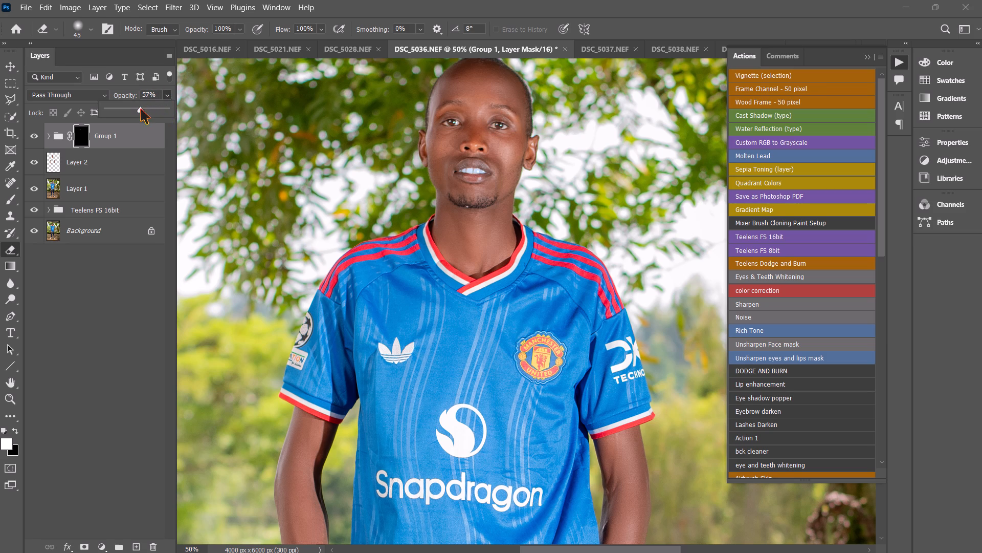
Run the Teelens FS 16bit action on DSC_5021.NEF with a Gaussian Blur radius of 2.5 pixels for the low layer.
click(345, 54)
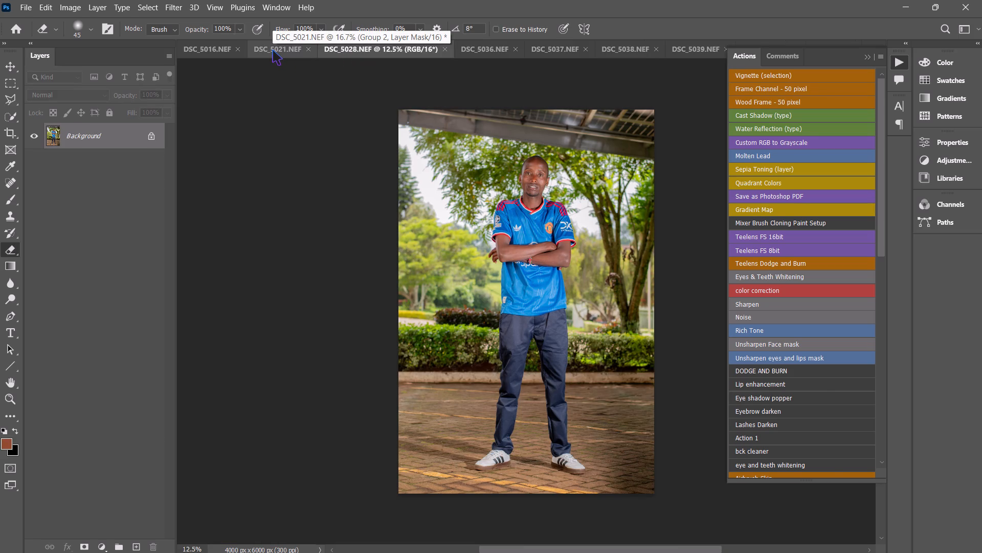
click(273, 50)
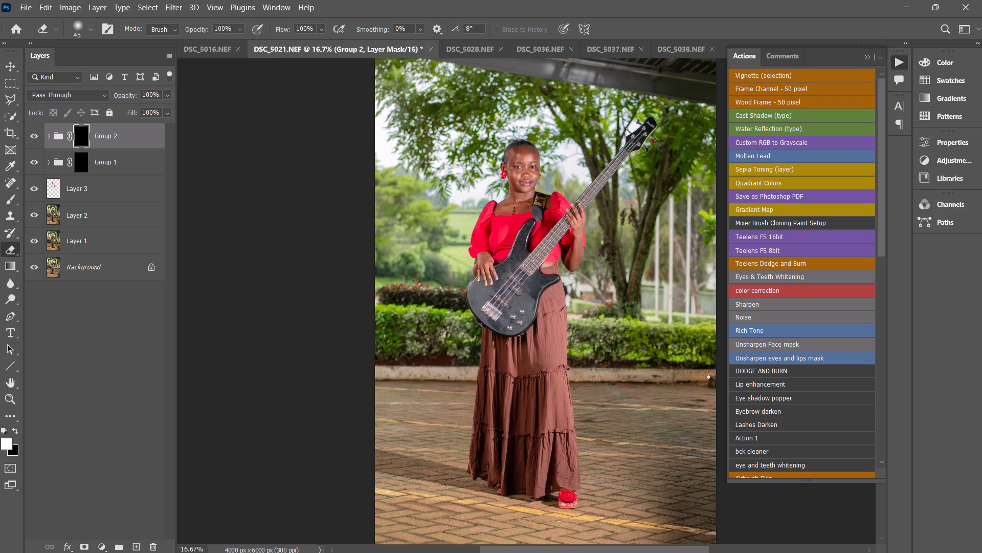
click(799, 236)
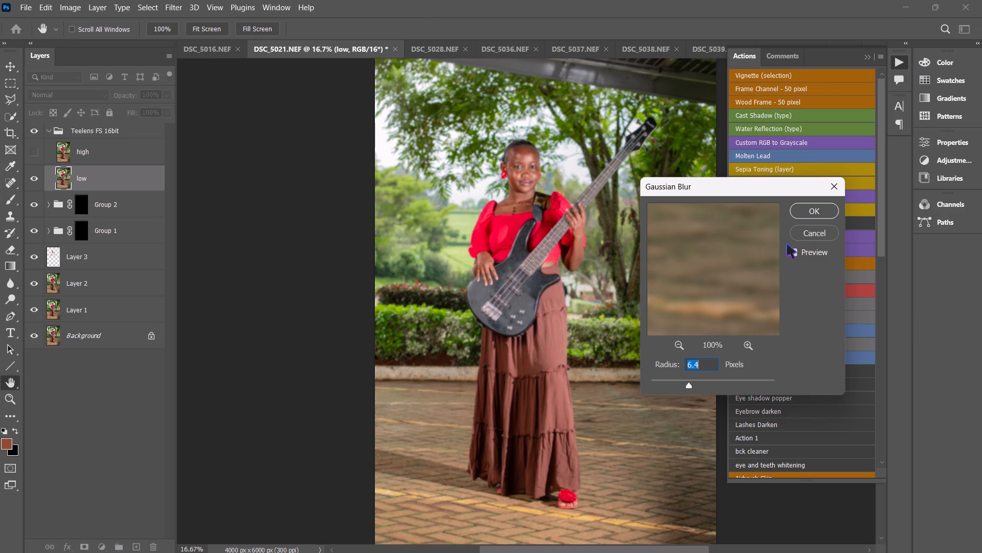
text(2.)
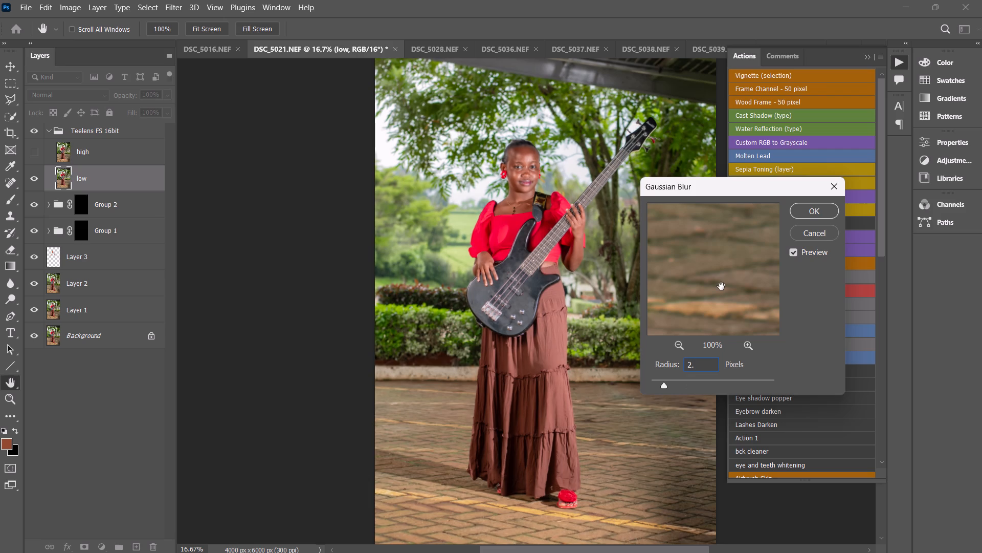
key(5)
key(Return)
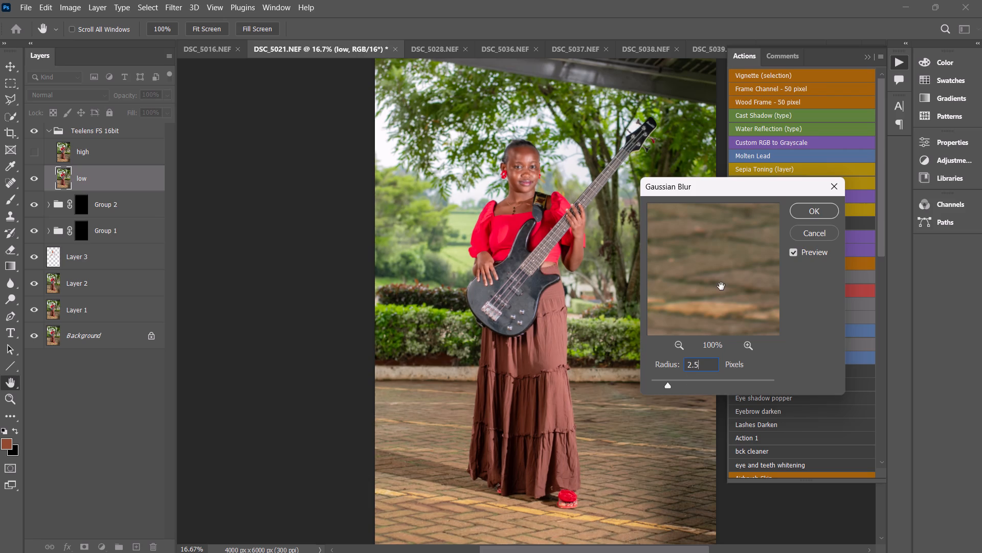
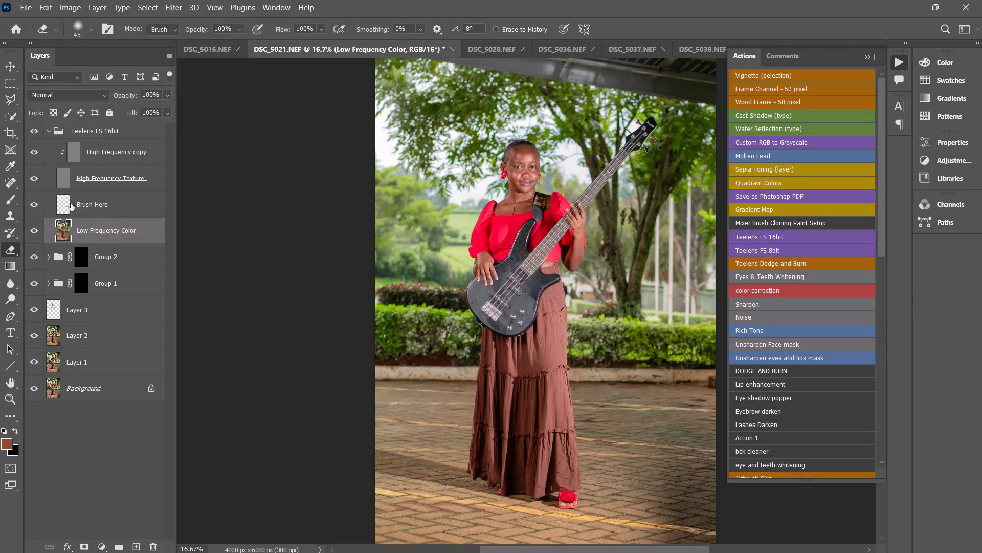
Hide the High Frequency copy, High Frequency Texture and Brush Here layers in the Teelens FS 16bit group.
click(34, 153)
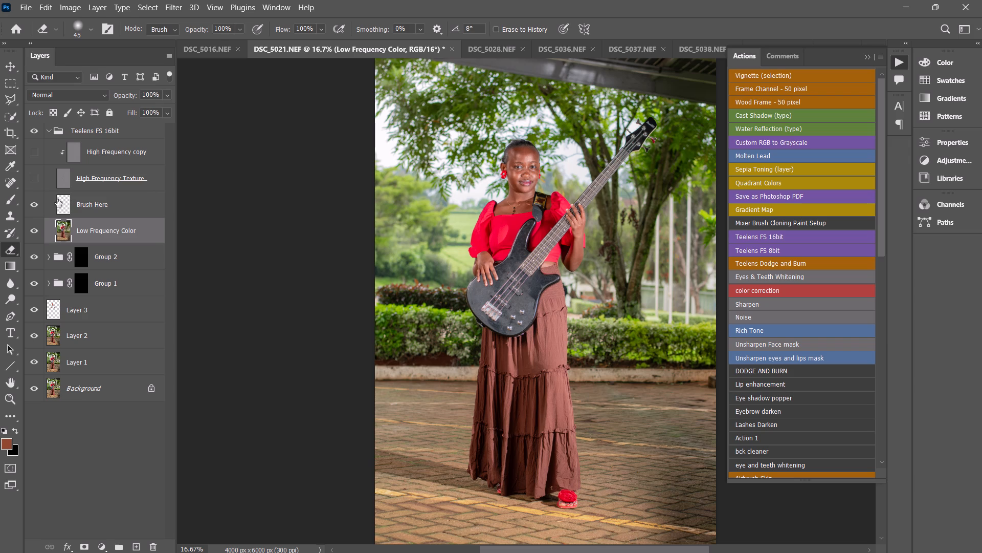
click(32, 214)
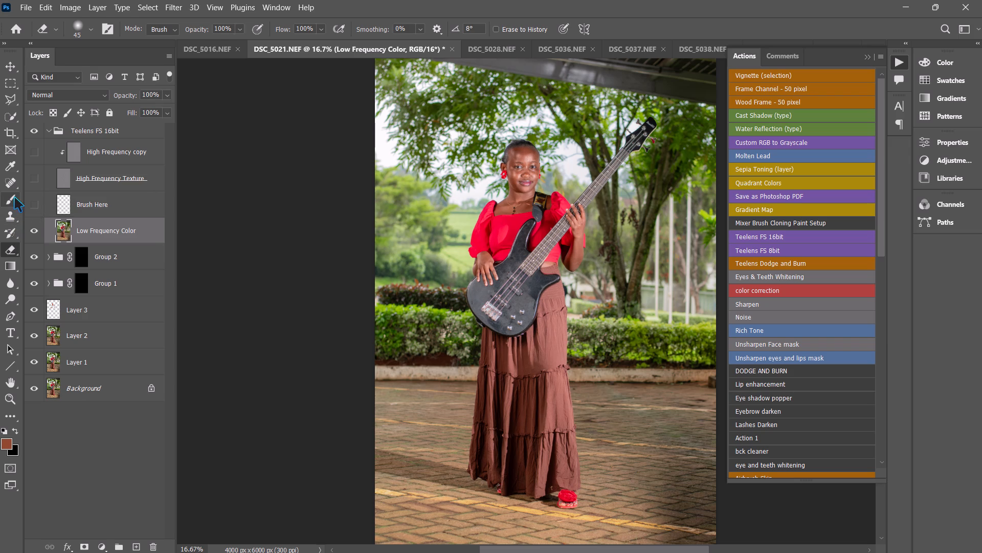
Smooth the wrist and forearm of the arm holding the guitar neck with a 90 px Mixer Brush on the Low Frequency Color layer.
right_click(14, 197)
click(80, 233)
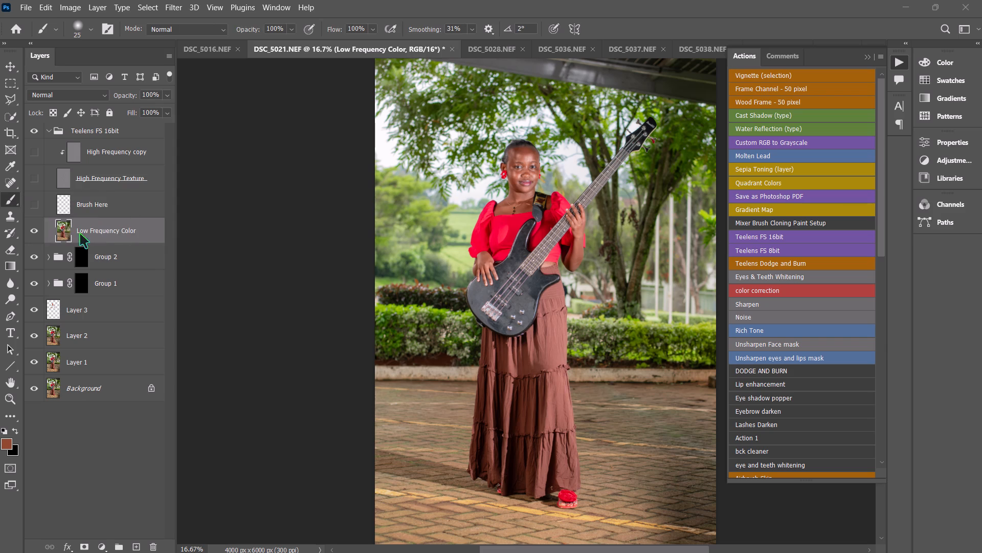
click(867, 56)
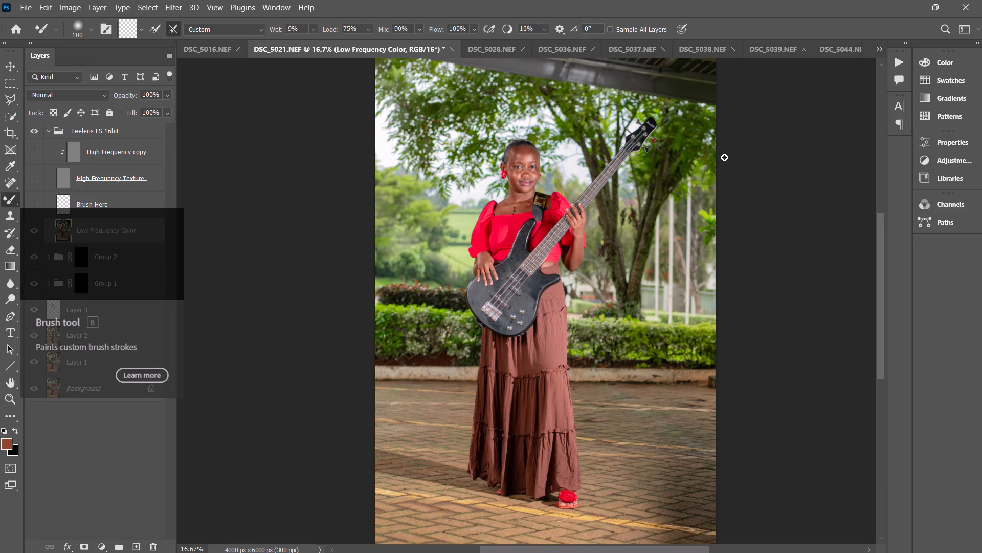
key(ctrl+equal)
key(ctrl+equal)
key(ctrl+equal)
key(ctrl+equal)
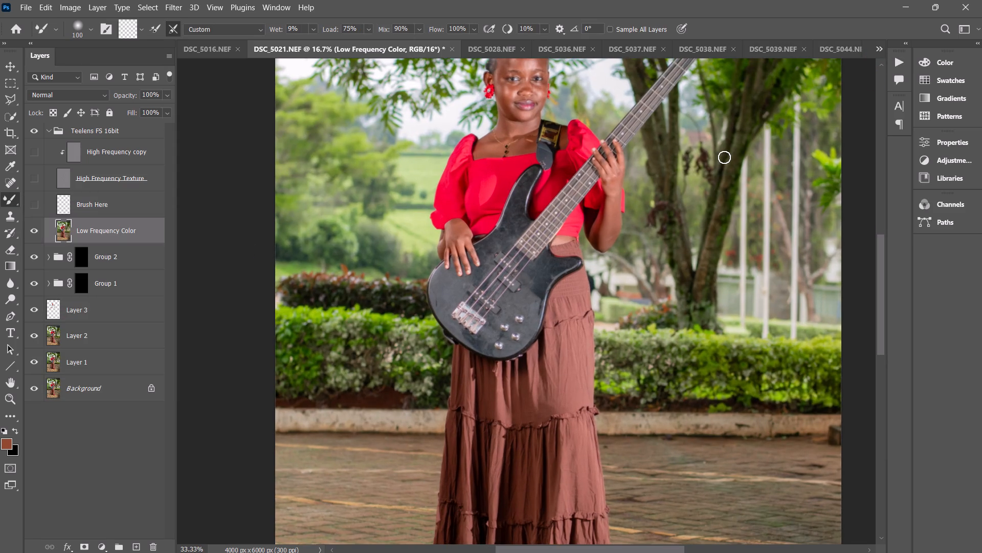
key(ctrl+equal)
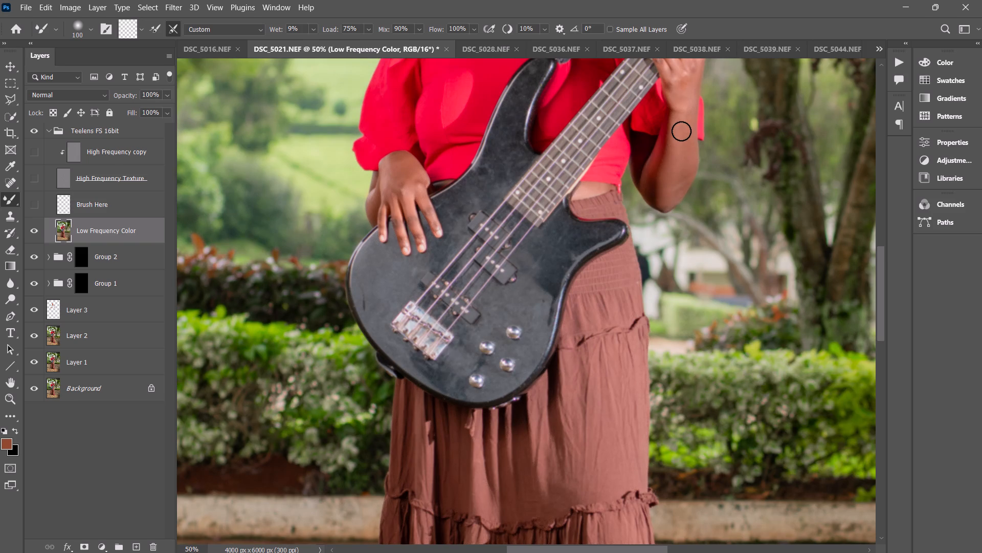
scroll(681, 131, up, 1)
text([[])
triple_click(686, 189)
drag(686, 189, 686, 181)
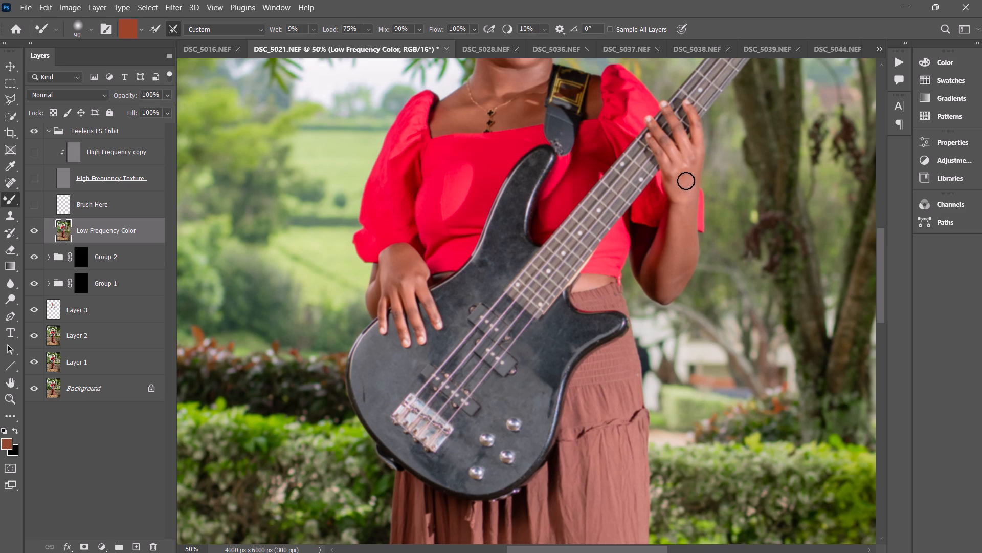
drag(686, 181, 681, 199)
drag(681, 199, 683, 215)
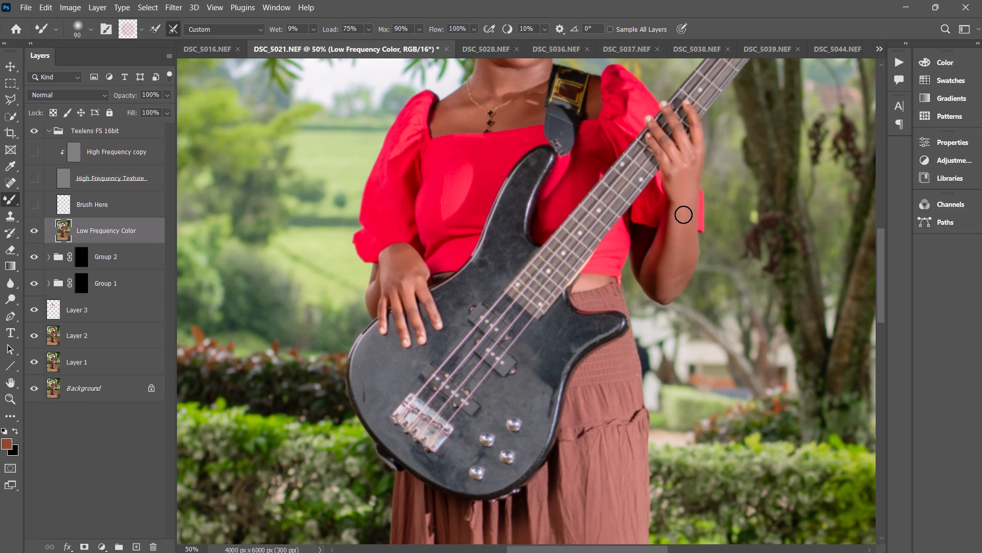
drag(683, 215, 675, 250)
drag(675, 250, 674, 290)
drag(674, 290, 670, 262)
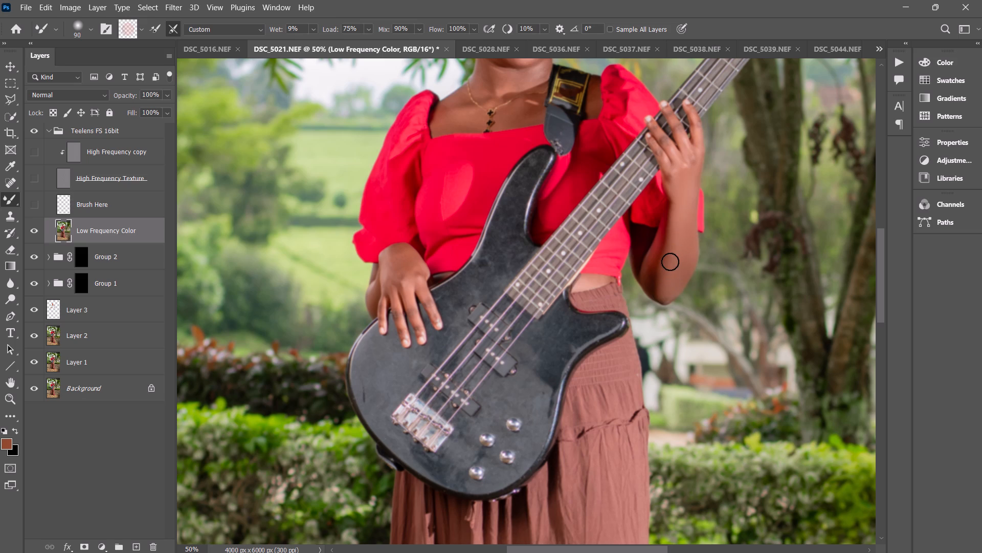
drag(670, 262, 668, 289)
Smooth the back and knuckles of the hand on the guitar neck with the Mixer Brush at 60 px and 50 px.
text([[[)
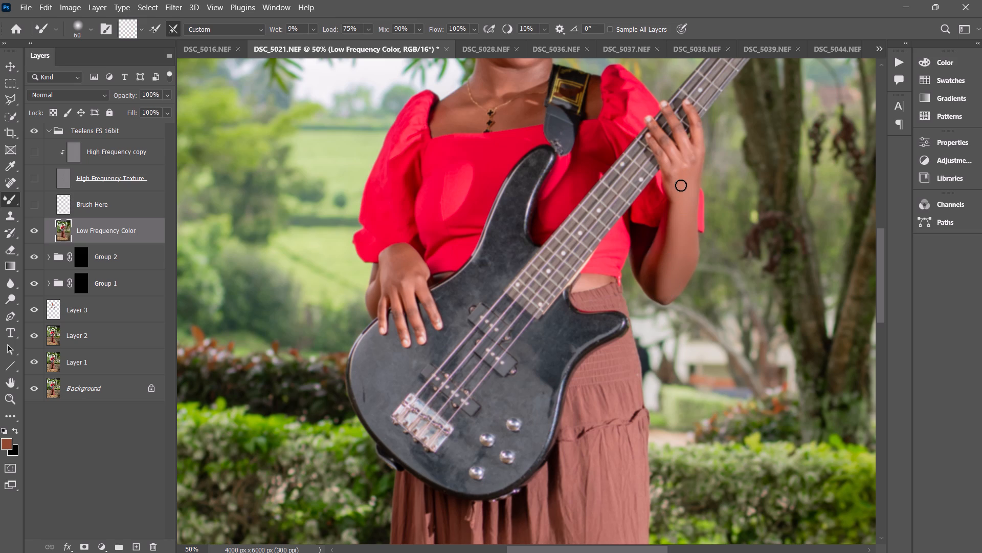
drag(681, 185, 675, 181)
key(bracketleft)
click(675, 181)
drag(676, 176, 671, 153)
drag(671, 153, 679, 158)
drag(679, 158, 687, 158)
drag(687, 158, 689, 155)
drag(689, 155, 697, 158)
drag(697, 158, 691, 192)
Smooth the back of the hand resting on the guitar body with a 70 px Mixer Brush.
text(]])
drag(396, 276, 396, 274)
drag(396, 274, 405, 265)
drag(405, 265, 397, 253)
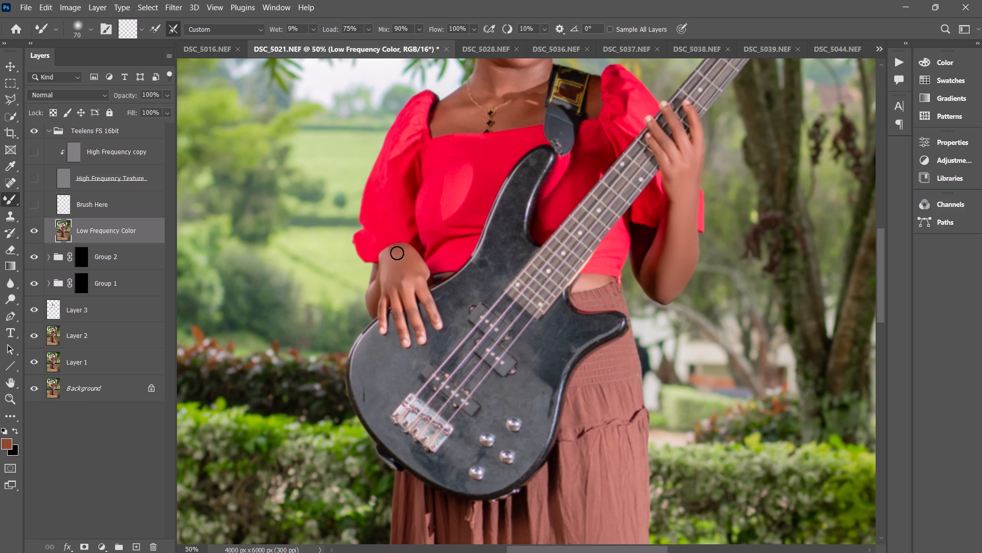
drag(397, 253, 391, 283)
Blend the fingers and outer edge of the hand on the guitar body with the Mixer Brush at 45 px and 50 px.
text([[[)
drag(391, 283, 396, 314)
drag(396, 314, 409, 295)
drag(409, 295, 415, 327)
drag(416, 279, 417, 276)
drag(417, 276, 436, 314)
drag(436, 314, 436, 315)
drag(387, 279, 383, 322)
text(]])
click(378, 284)
Smooth the exposed waist skin between the red top and the skirt with a 50 px Mixer Brush.
drag(589, 284, 596, 279)
drag(596, 279, 582, 287)
Smooth the forehead from the brow centre out to both sides of the hairline with a 125 px Mixer Brush.
scroll(583, 284, up, 3)
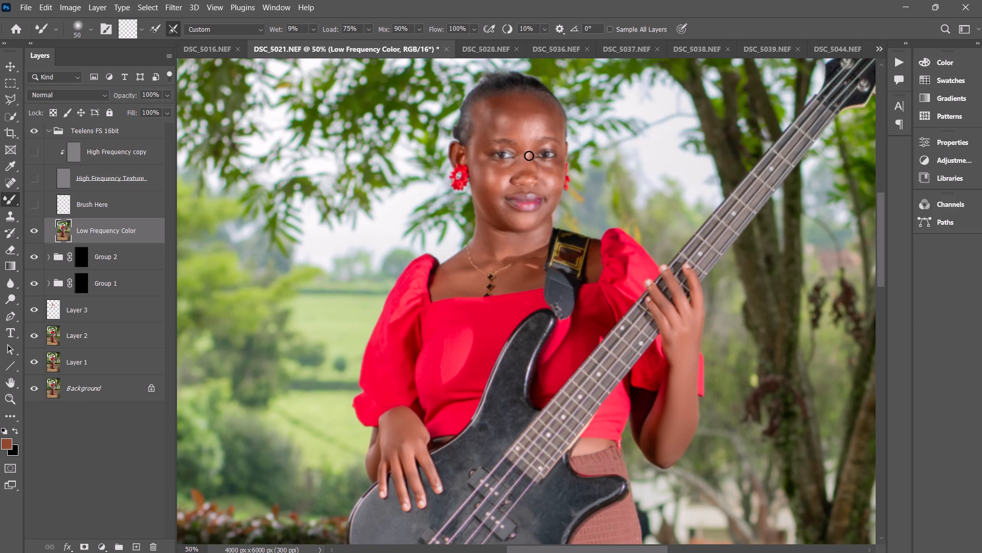
text(]]]]]])
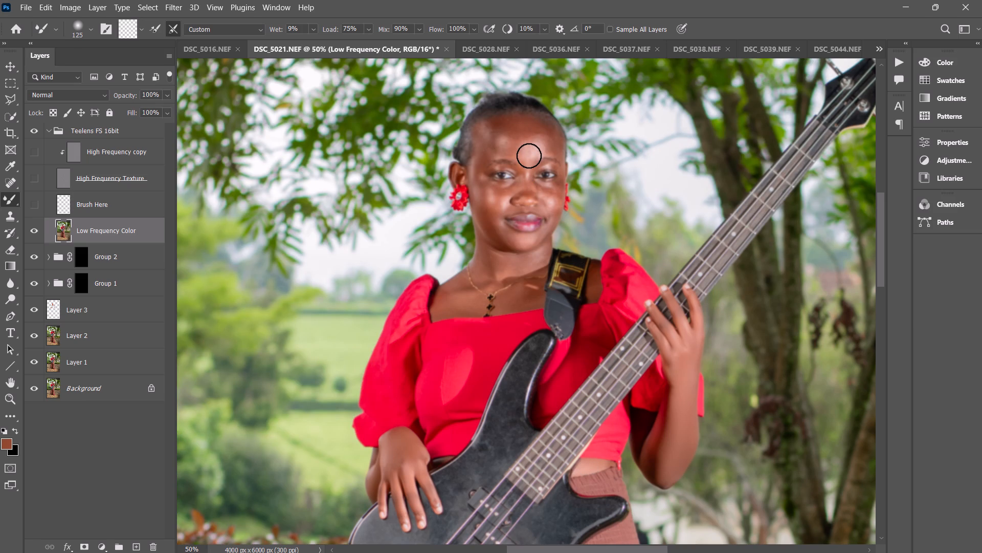
drag(523, 153, 524, 143)
drag(524, 143, 549, 140)
click(549, 140)
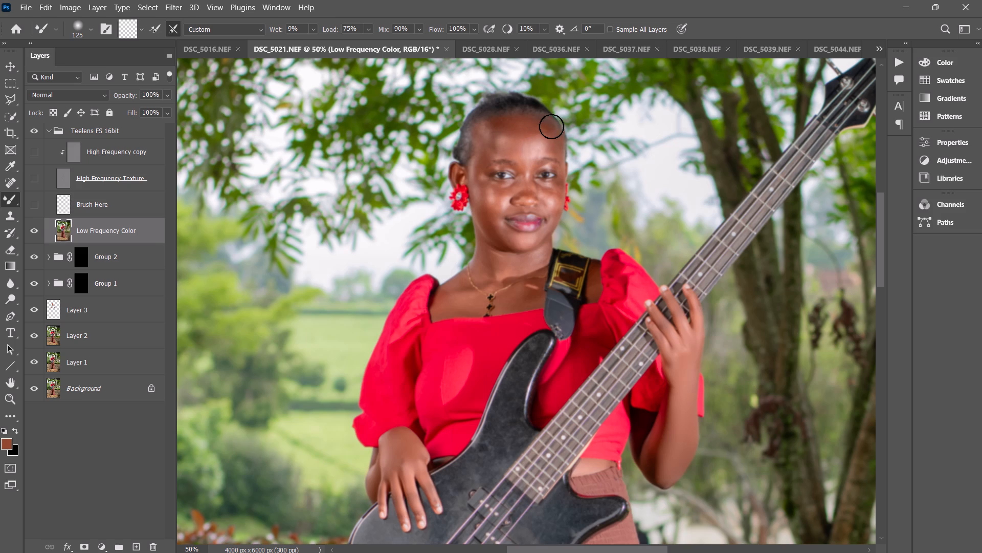
drag(549, 141, 500, 139)
drag(500, 139, 487, 129)
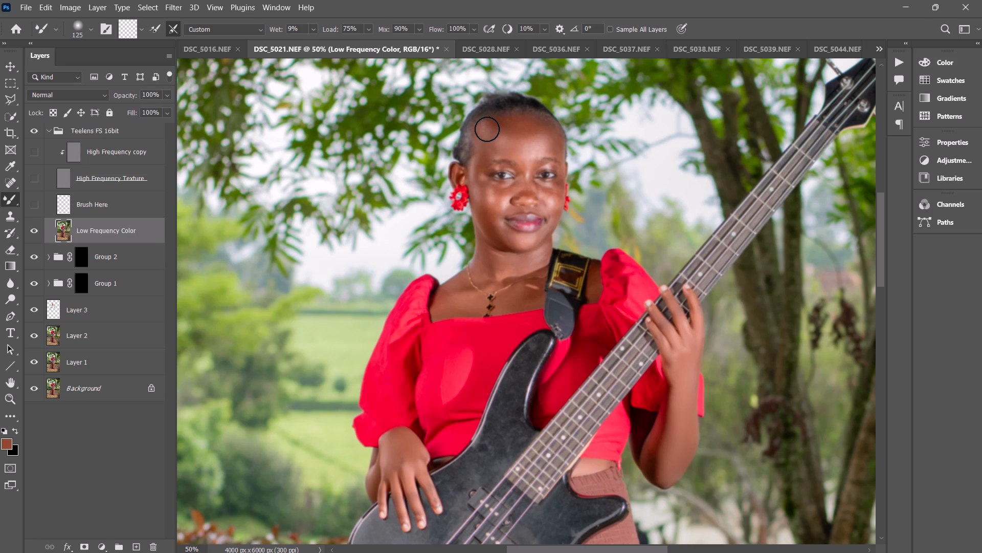
click(487, 129)
Refine the blending across the whole forehead, from above the eyebrows up to the hairline, with a 100 px Mixer Brush.
key(bracketleft)
drag(509, 141, 493, 157)
drag(493, 157, 483, 152)
drag(489, 143, 490, 130)
click(491, 130)
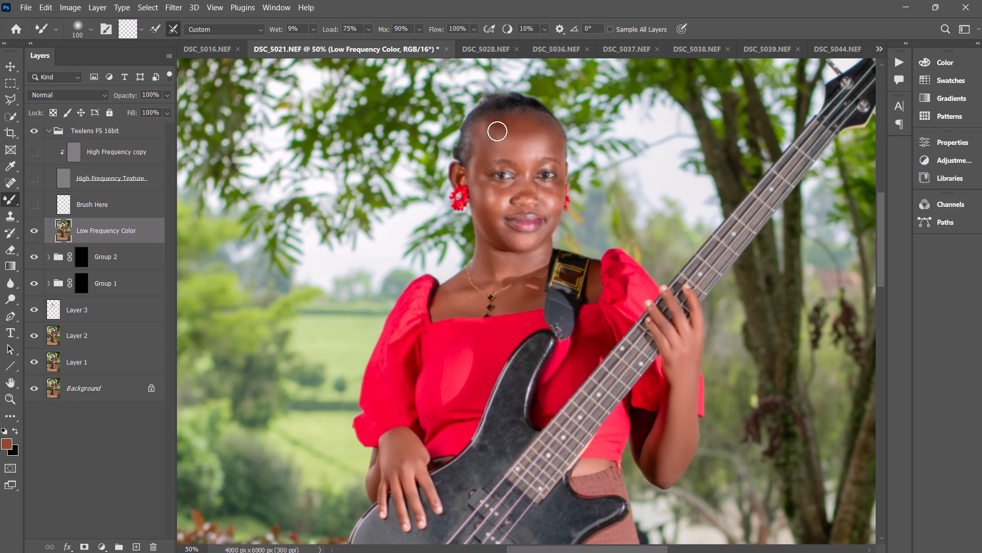
drag(518, 132, 523, 132)
drag(521, 131, 548, 146)
drag(548, 146, 496, 125)
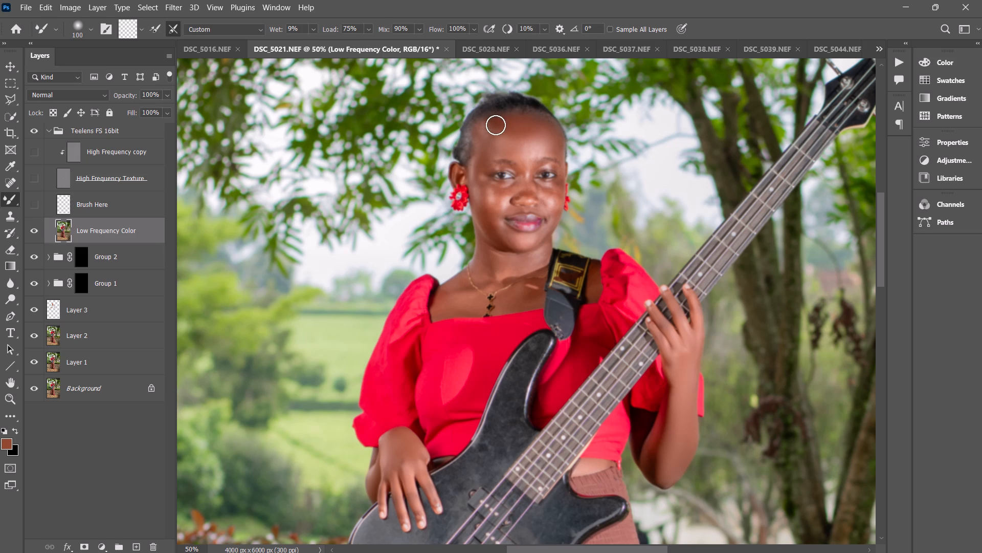
drag(496, 125, 525, 129)
drag(525, 129, 551, 138)
drag(551, 138, 485, 157)
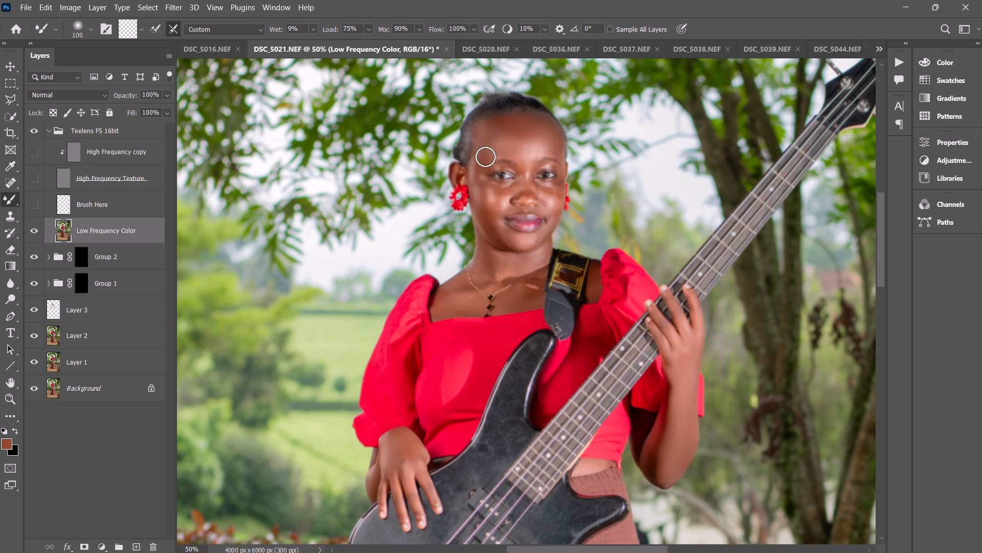
drag(485, 157, 553, 134)
drag(553, 134, 530, 148)
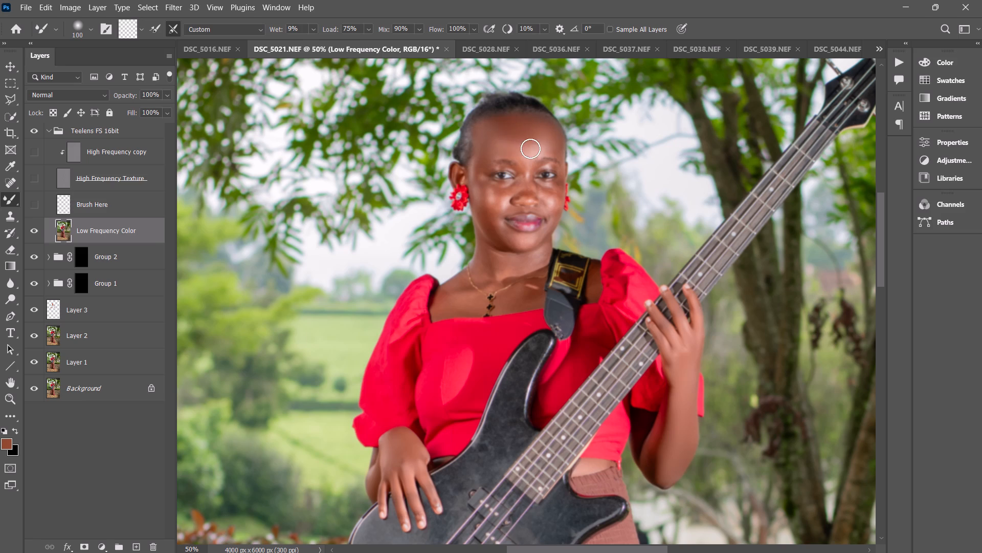
drag(530, 148, 503, 148)
Smooth the temple, cheek and jawline down to the chin on the fully visible ear's side with the Mixer Brush at 80 px and 70 px.
text([[)
drag(471, 171, 476, 164)
drag(476, 164, 483, 190)
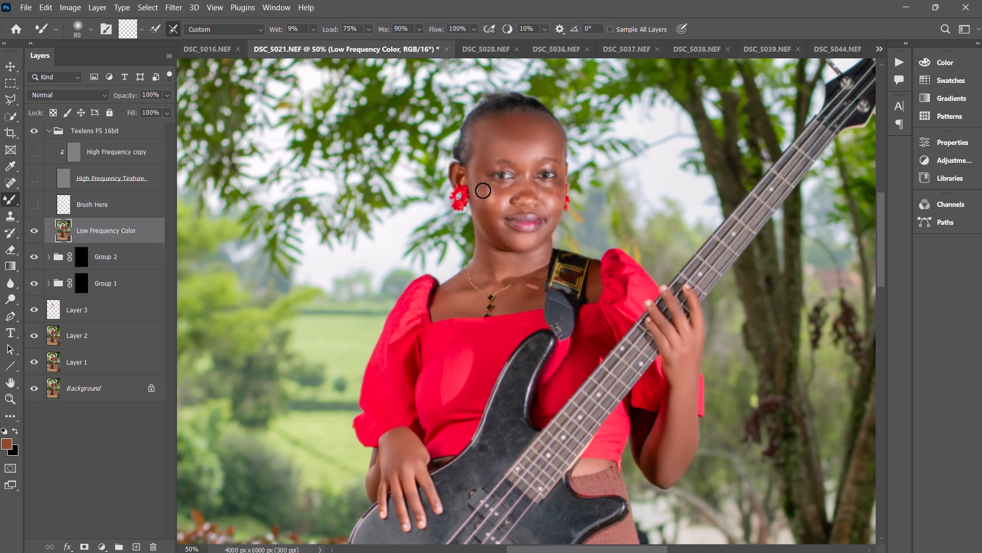
drag(483, 190, 493, 204)
drag(493, 204, 485, 197)
drag(485, 197, 487, 217)
drag(487, 217, 509, 238)
key(bracketleft)
drag(509, 238, 504, 237)
drag(504, 237, 503, 230)
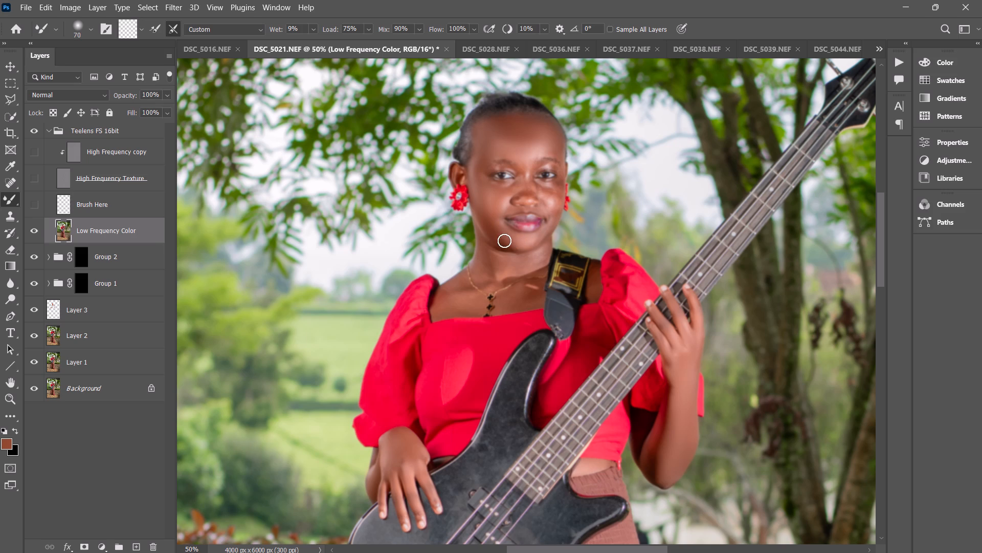
Smooth the neck skin between the jaw and the necklace with an 80 px Mixer Brush.
key(bracketright)
drag(486, 256, 487, 260)
drag(487, 260, 486, 250)
drag(486, 250, 535, 260)
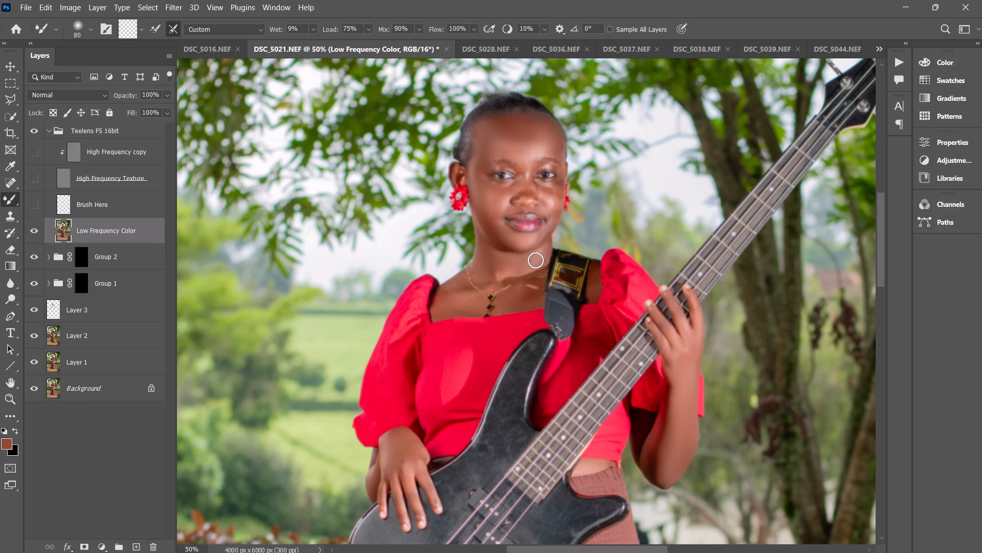
drag(535, 260, 487, 265)
drag(487, 265, 480, 271)
Blend the chin below the lips and the jawline on the guitar-strap side with a 60 px Mixer Brush.
text([[)
drag(529, 238, 532, 239)
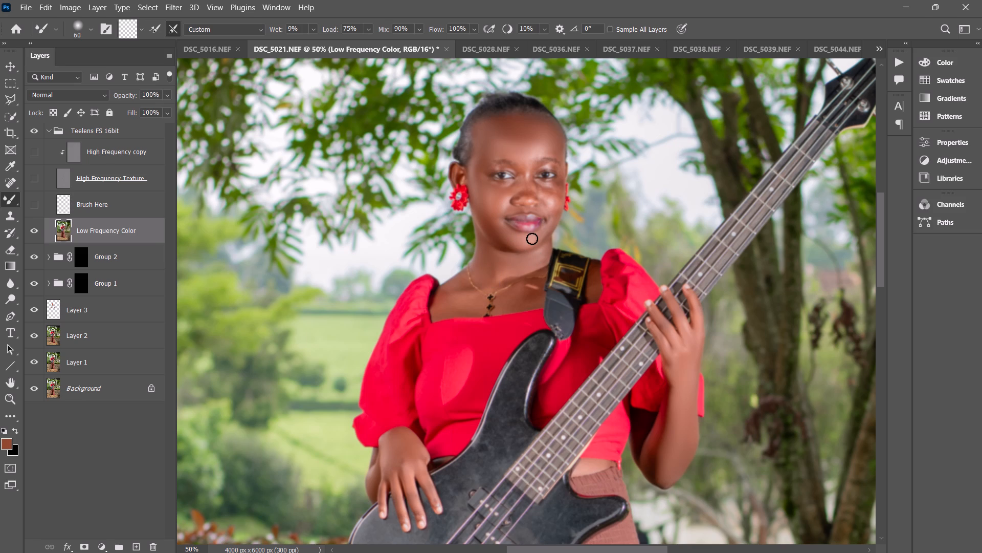
drag(532, 239, 550, 224)
Smooth the cheek on the guitar-strap side, from the jaw up to under the eye, with a 70 px Mixer Brush.
key(bracketright)
drag(550, 224, 556, 190)
drag(556, 190, 546, 196)
drag(546, 196, 555, 189)
Smooth the cheek below the eye on the guitar-strap side with the Mixer Brush, starting at 70 px and reducing the size.
drag(555, 189, 555, 202)
drag(555, 202, 546, 188)
text([[[)
drag(546, 189, 547, 201)
Blend the nose bridge and the skin around both upper eyelids and below the brows with a 45 px Mixer Brush.
drag(525, 188, 519, 192)
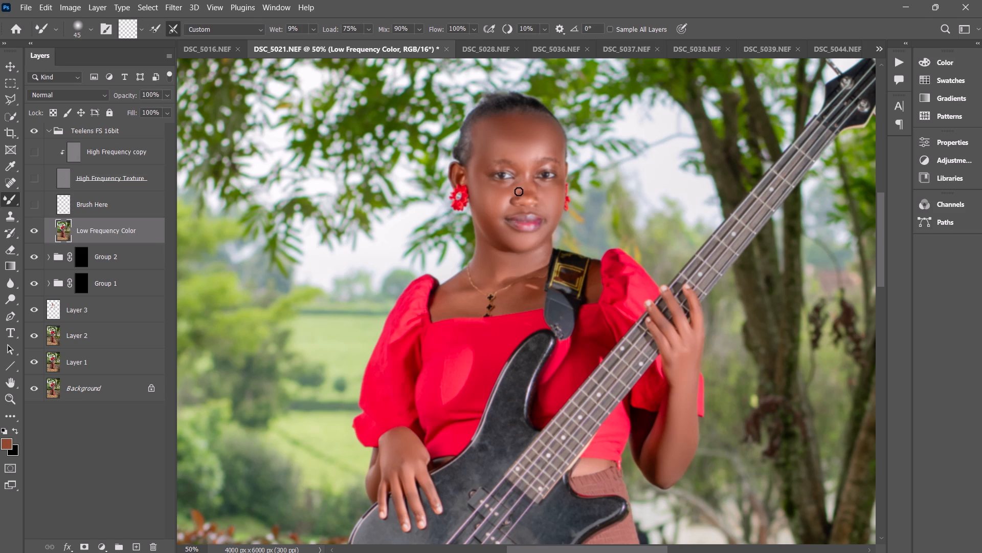
drag(519, 192, 522, 182)
drag(522, 182, 534, 188)
drag(534, 188, 540, 168)
drag(540, 168, 548, 165)
drag(548, 165, 560, 171)
click(560, 154)
drag(520, 176, 518, 173)
drag(518, 173, 486, 168)
Smooth the nose down to its tip and under the eye on the guitar-strap side, using 45 px and 35 px brushes.
drag(529, 187, 528, 202)
text([[)
drag(528, 195, 522, 196)
drag(522, 196, 524, 198)
drag(524, 198, 529, 189)
drag(555, 185, 552, 185)
drag(552, 185, 558, 179)
Smooth the neck side, collarbone and shoulder skin on the fully visible ear's side with 50, 70 and 80 px Mixer Brush sizes.
text(]]])
drag(492, 249, 483, 281)
text(]])
drag(457, 288, 448, 290)
drag(448, 290, 444, 303)
key(bracketright)
click(444, 303)
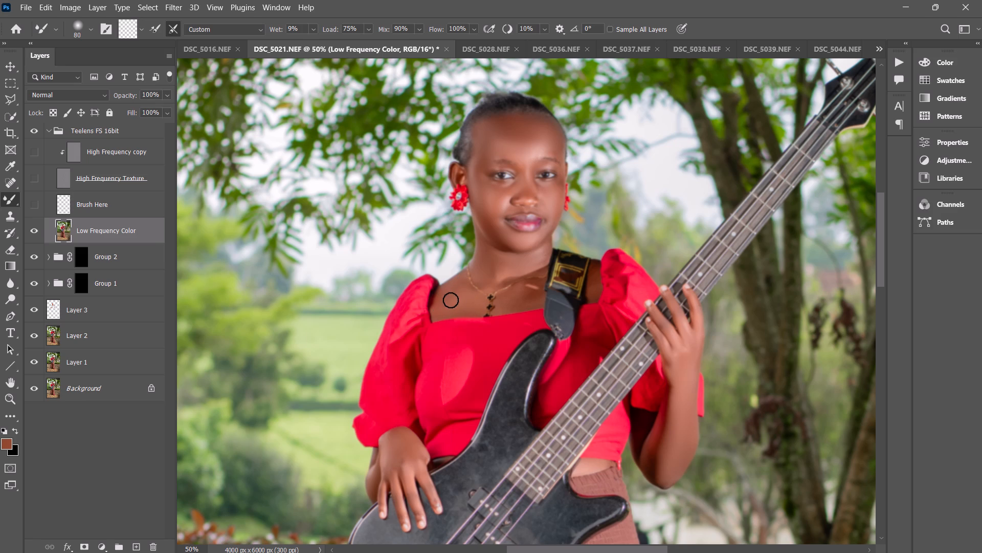
Blend the chest skin between the necklace pendant and the guitar strap with a 70 px Mixer Brush.
key(bracketleft)
drag(498, 305, 518, 297)
drag(518, 297, 504, 309)
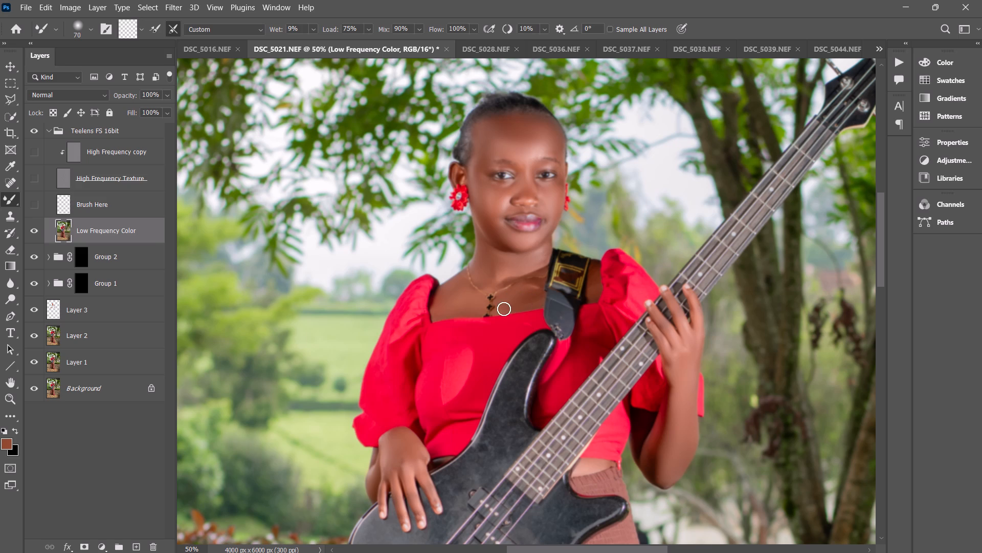
drag(504, 309, 533, 287)
Smooth the neck beside the guitar strap and the skin along the underside of the chin with a 50 px Mixer Brush.
text([[)
drag(533, 260, 550, 248)
drag(550, 248, 544, 255)
drag(544, 255, 546, 244)
drag(531, 244, 514, 241)
Smooth the bare midriff between the red top and the skirt waistband with a 60 px Mixer Brush.
scroll(505, 237, down, 4)
scroll(541, 171, up, 4)
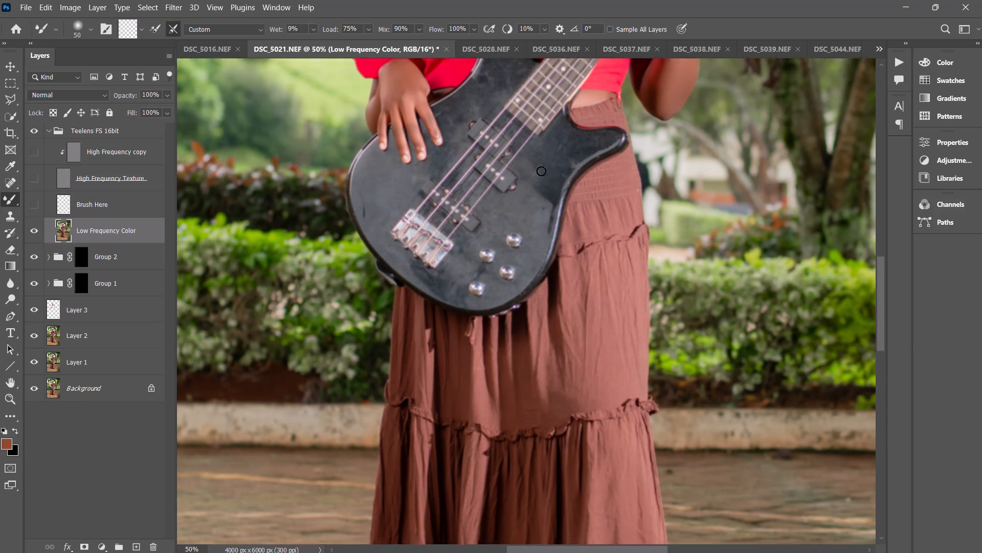
scroll(541, 171, up, 2)
key(bracketright)
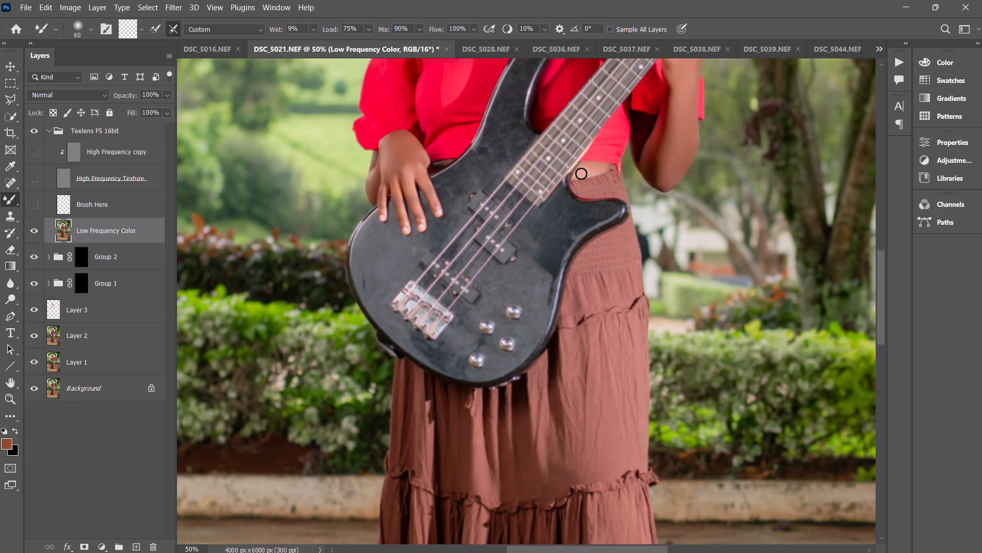
drag(581, 174, 586, 167)
drag(586, 167, 605, 165)
Make the High Frequency copy, High Frequency Texture and Brush Here layers visible again.
click(33, 157)
click(34, 201)
Examine the retouched skin and the overall portrait with all frequency separation layers shown.
scroll(375, 161, up, 20)
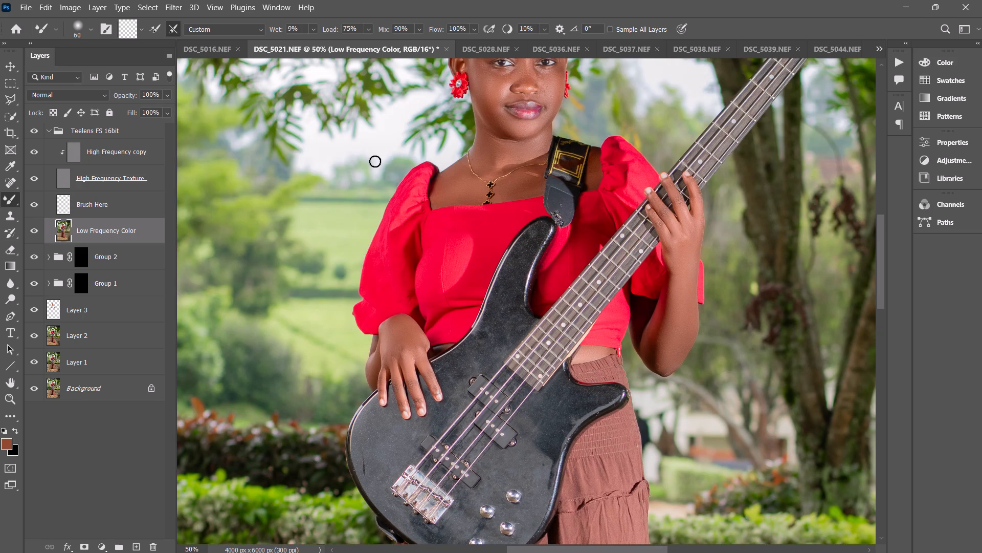
scroll(559, 170, up, 2)
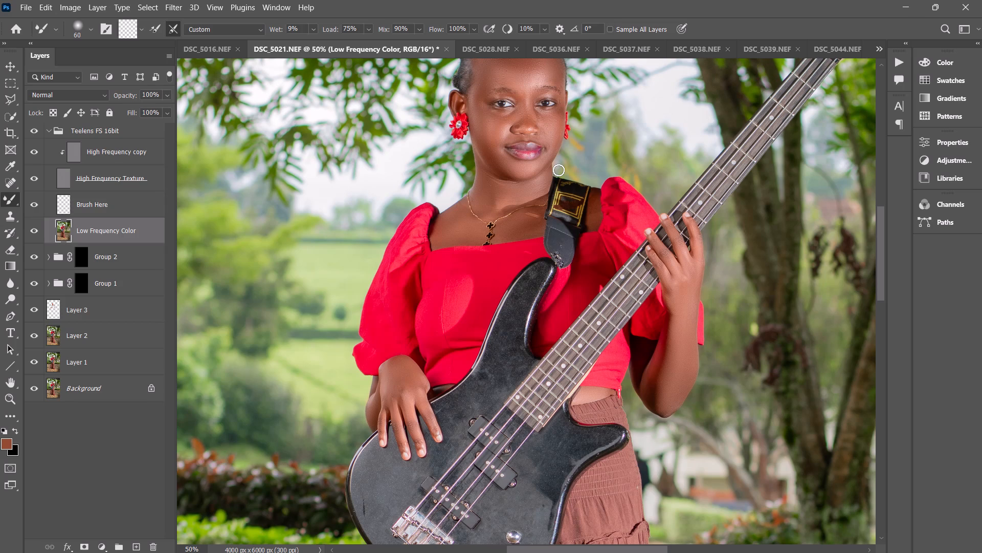
scroll(559, 170, up, 11)
key(ctrl+minus)
key(ctrl+minus)
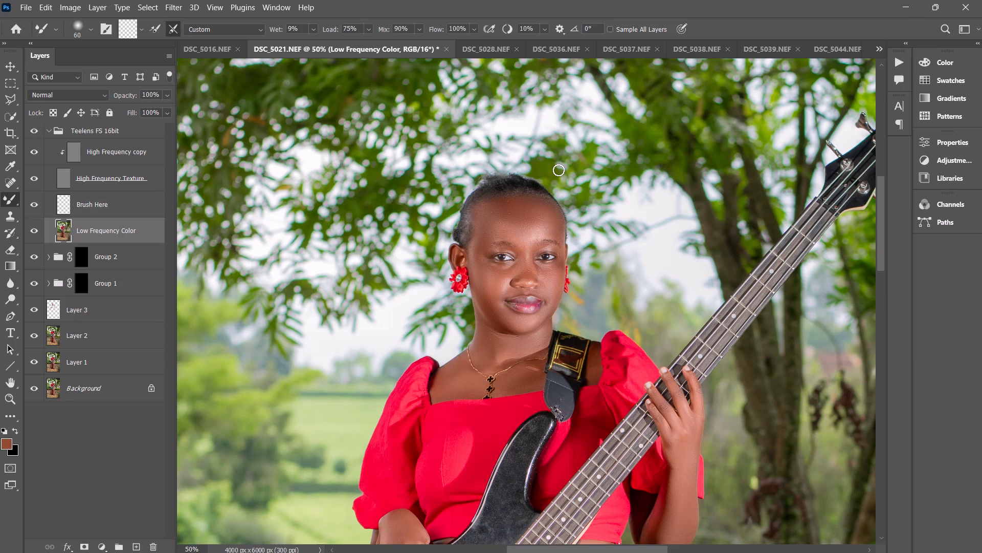
key(ctrl+minus)
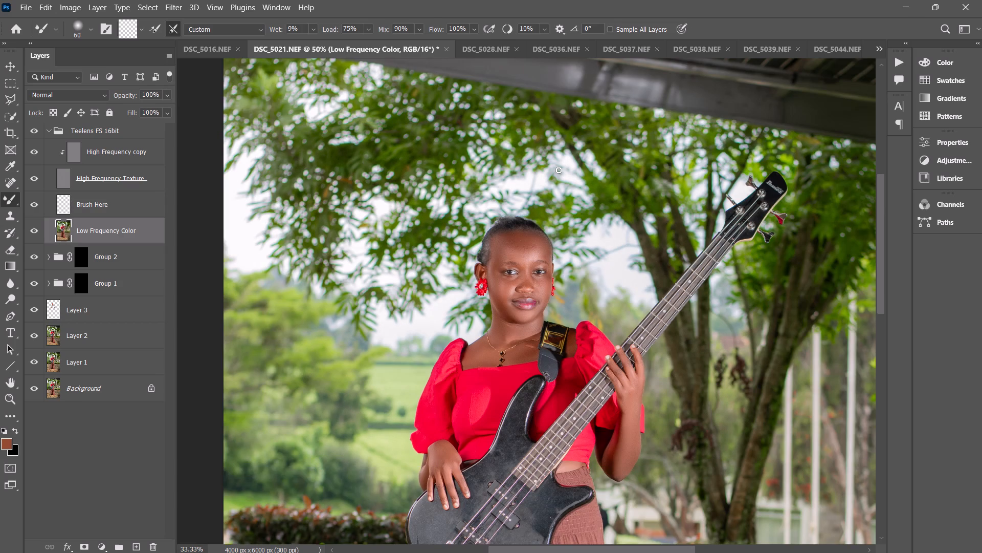
Lower the opacity of the Low Frequency Color layer to 78% to soften the skin smoothing.
key(ctrl+minus)
key(ctrl+minus)
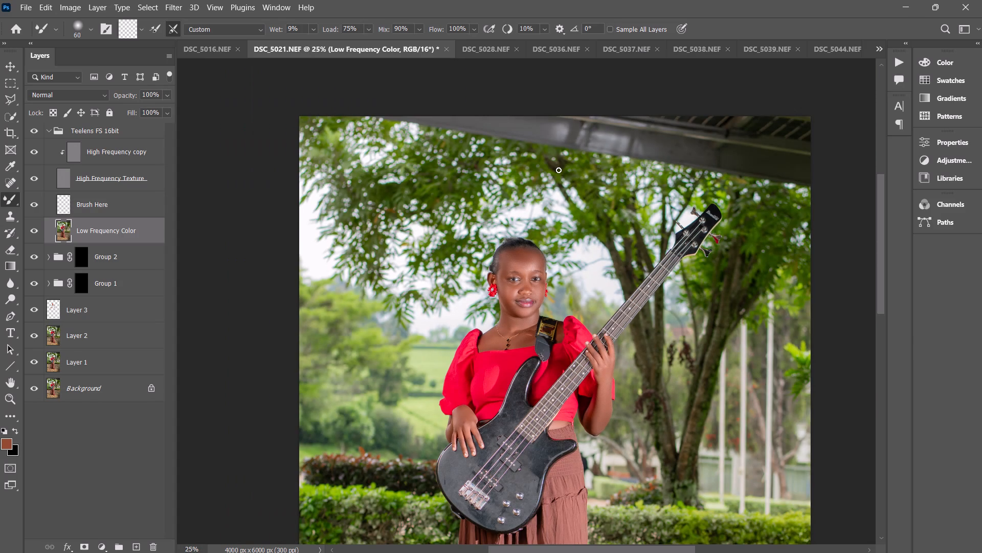
scroll(559, 170, down, 3)
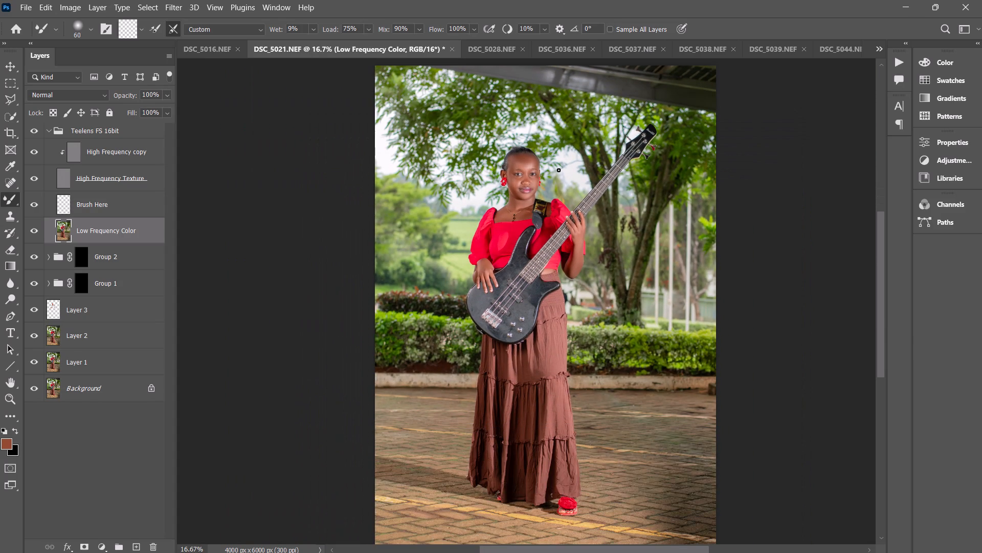
click(169, 94)
drag(166, 111, 160, 110)
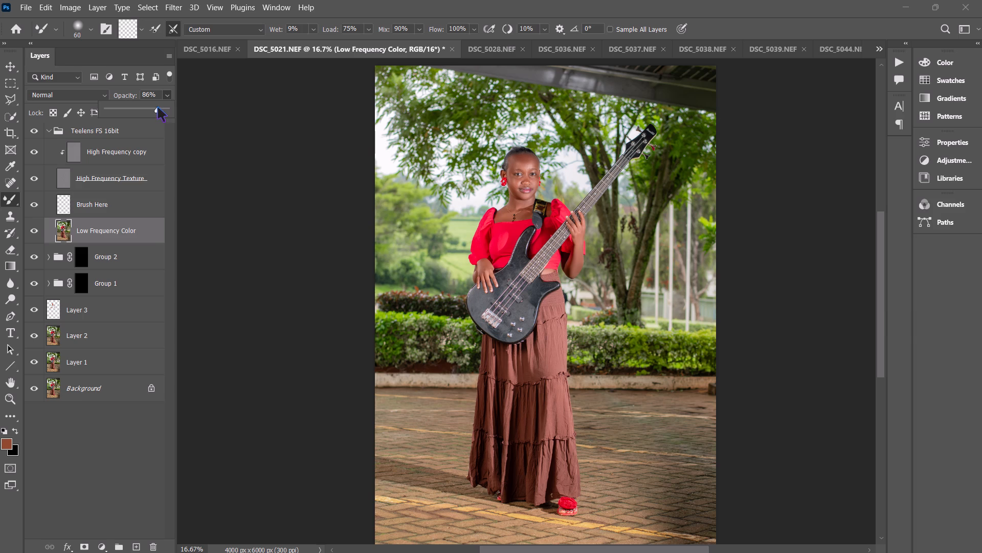
click(158, 107)
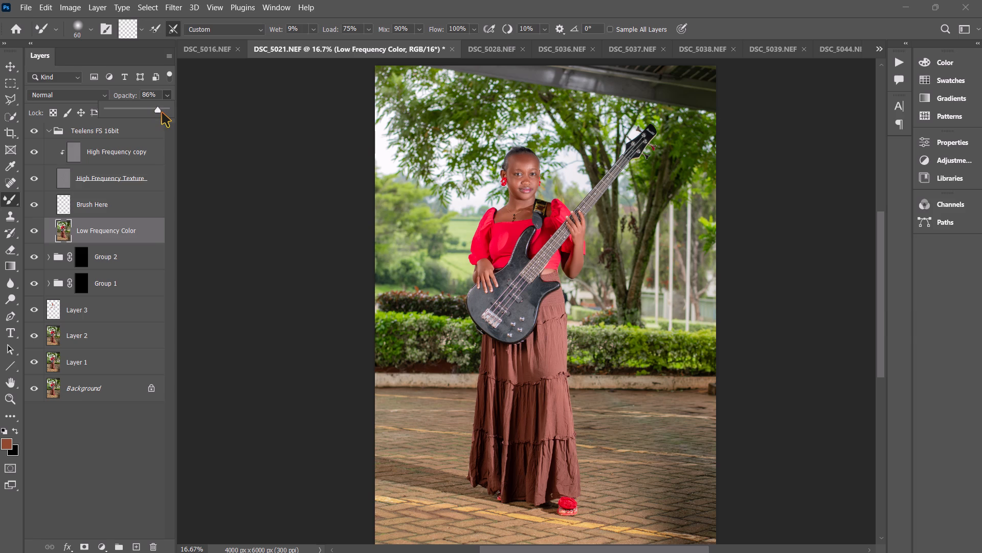
click(158, 111)
click(124, 161)
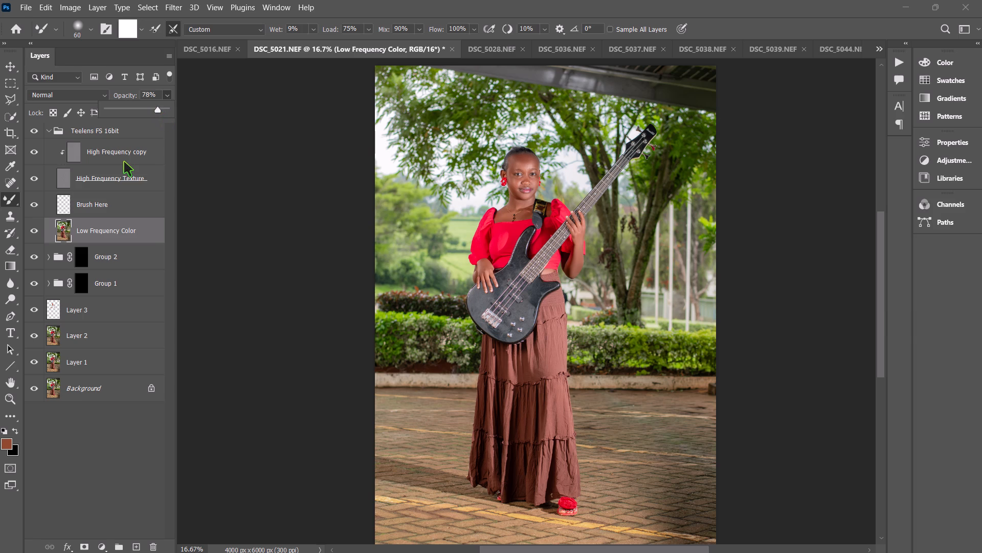